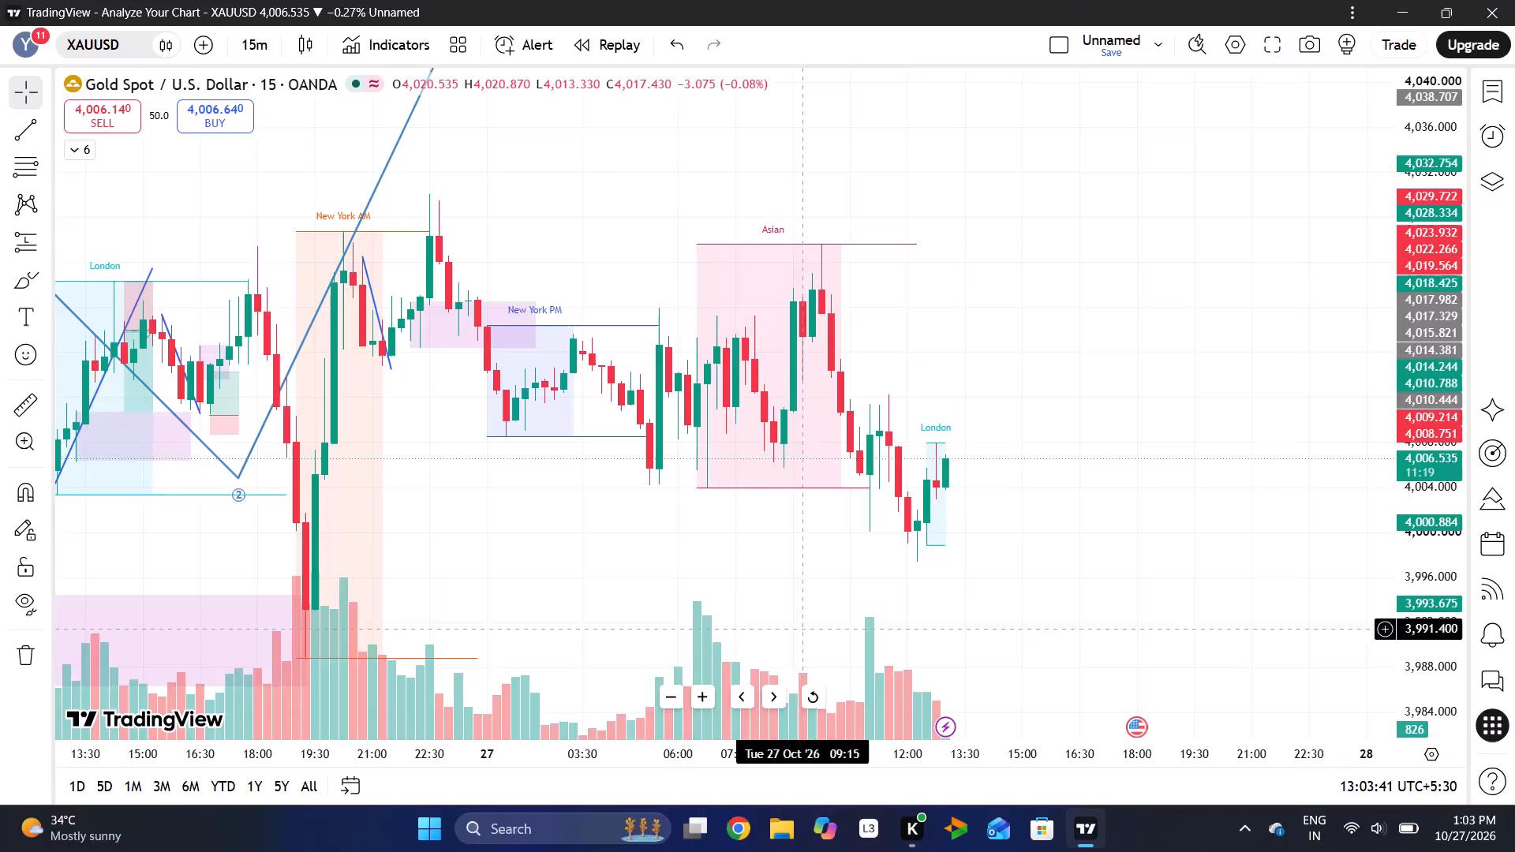
# Switch the gold chart to the 5-minute interval.
pyautogui.click(237, 35)
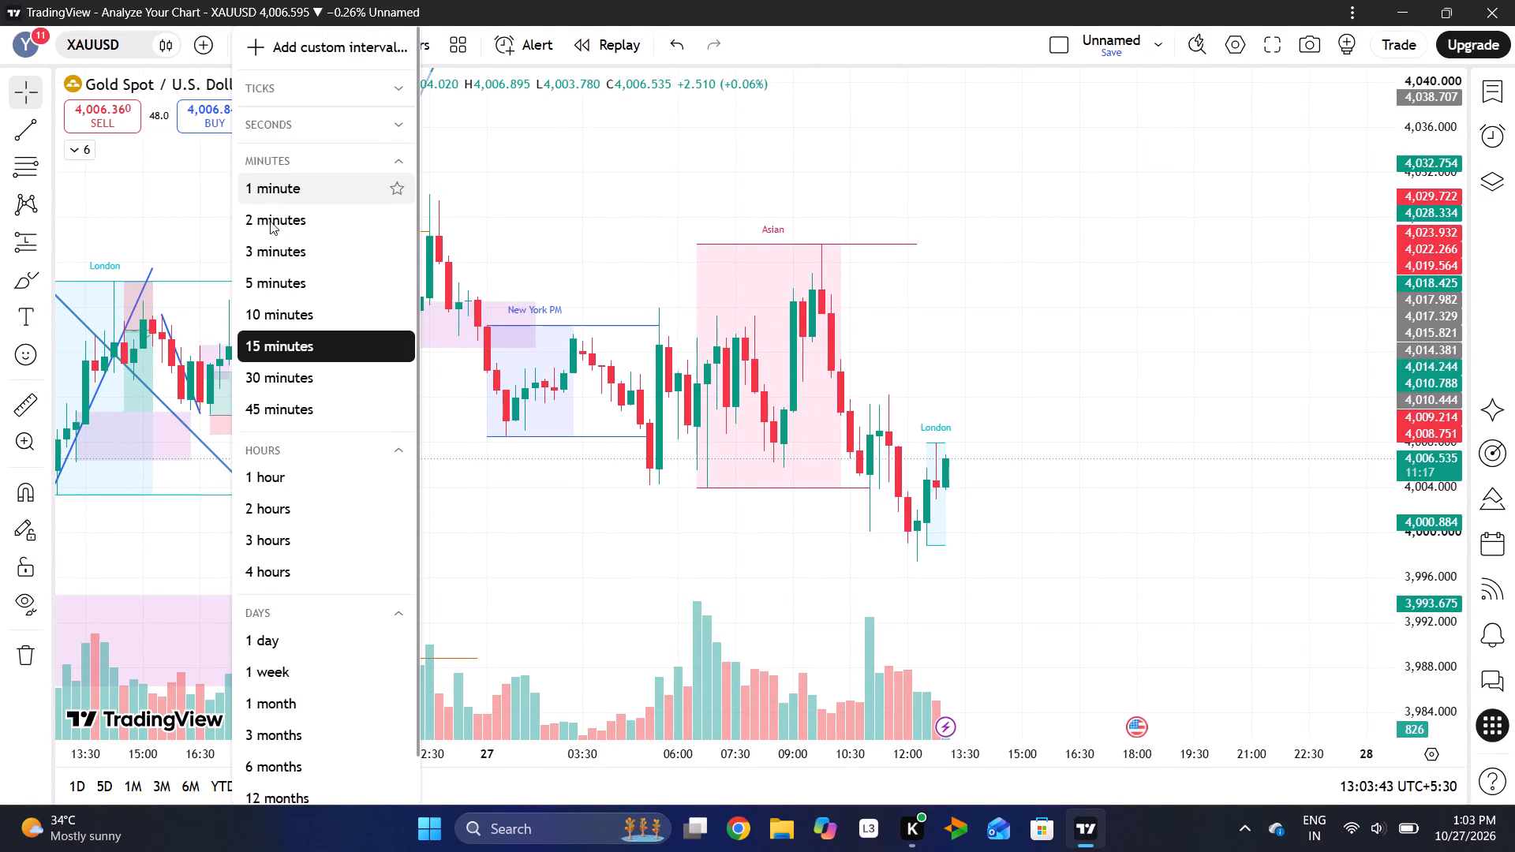
pyautogui.click(269, 280)
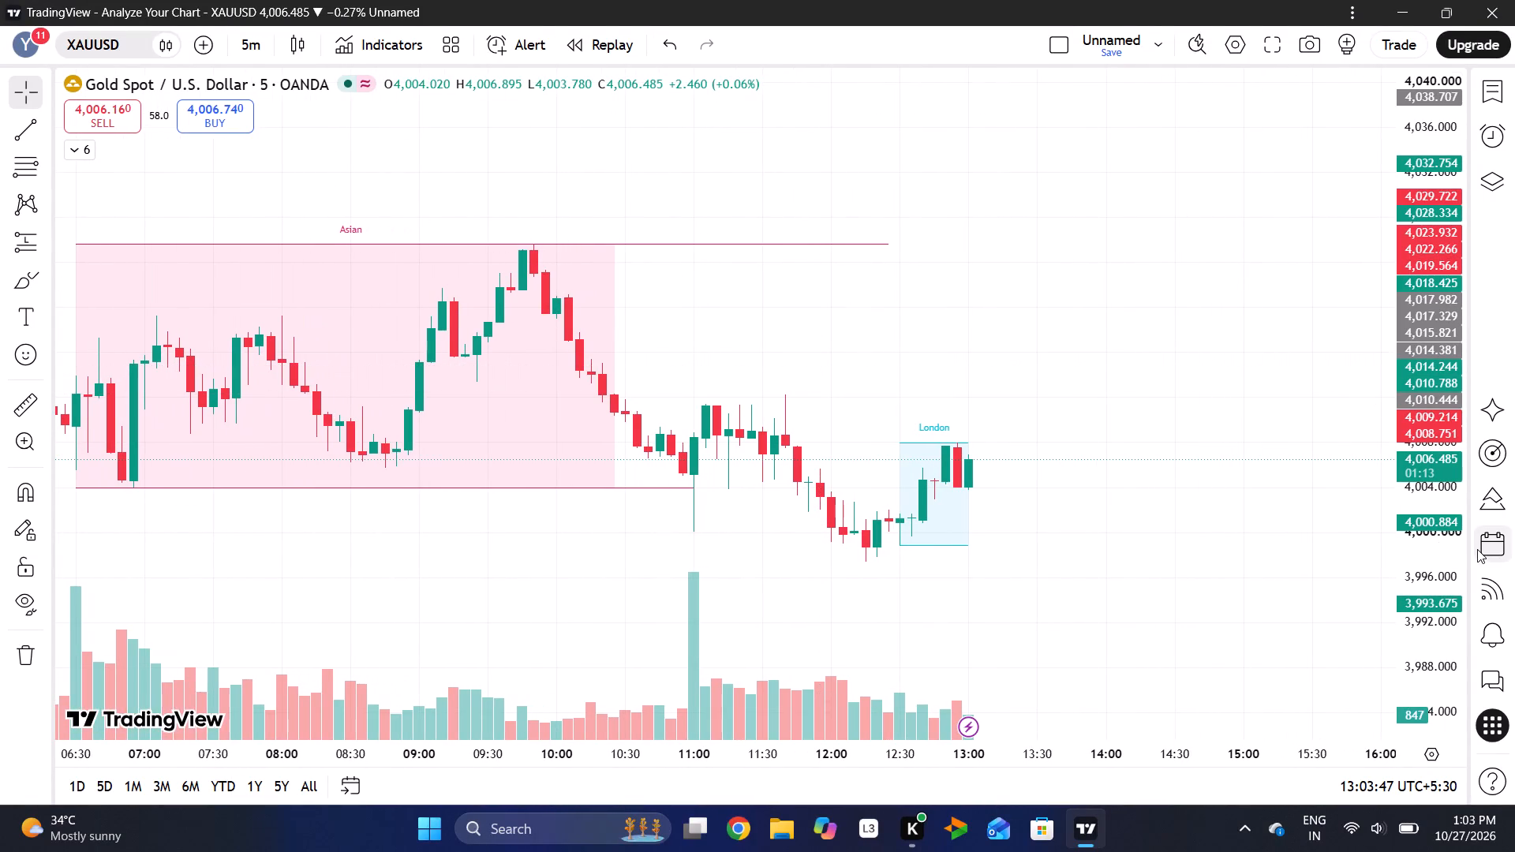
# Draw a rectangle zone from the 11:40 candle's high at about 4,012.1 down to about 4,007.6, ending near 13:05.
pyautogui.moveTo(1419, 544); pyautogui.dragTo(1438, 301)
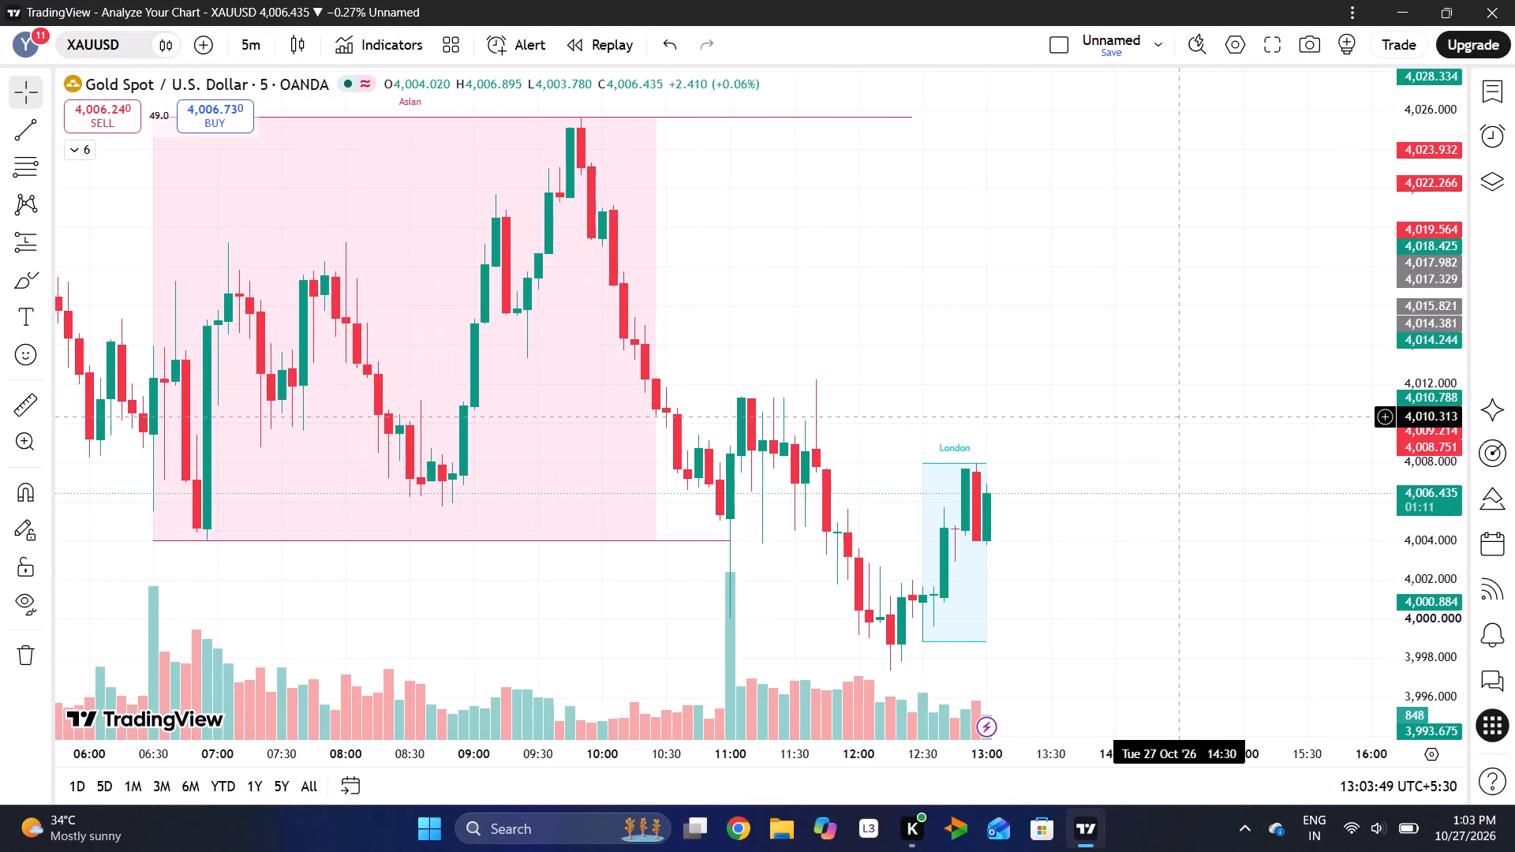
pyautogui.moveTo(1126, 522); pyautogui.dragTo(1128, 405)
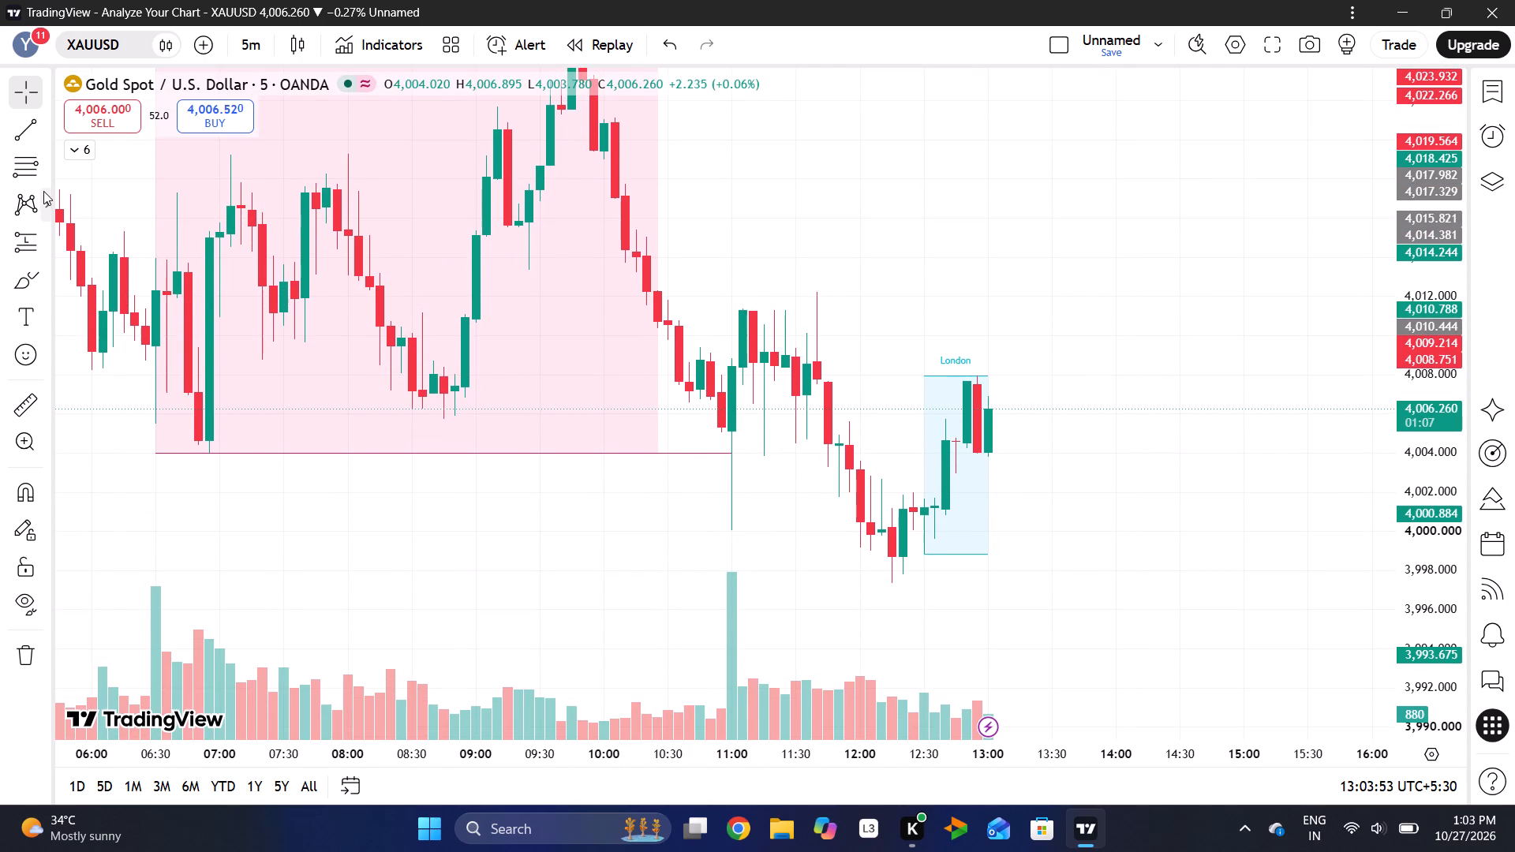
pyautogui.click(45, 285)
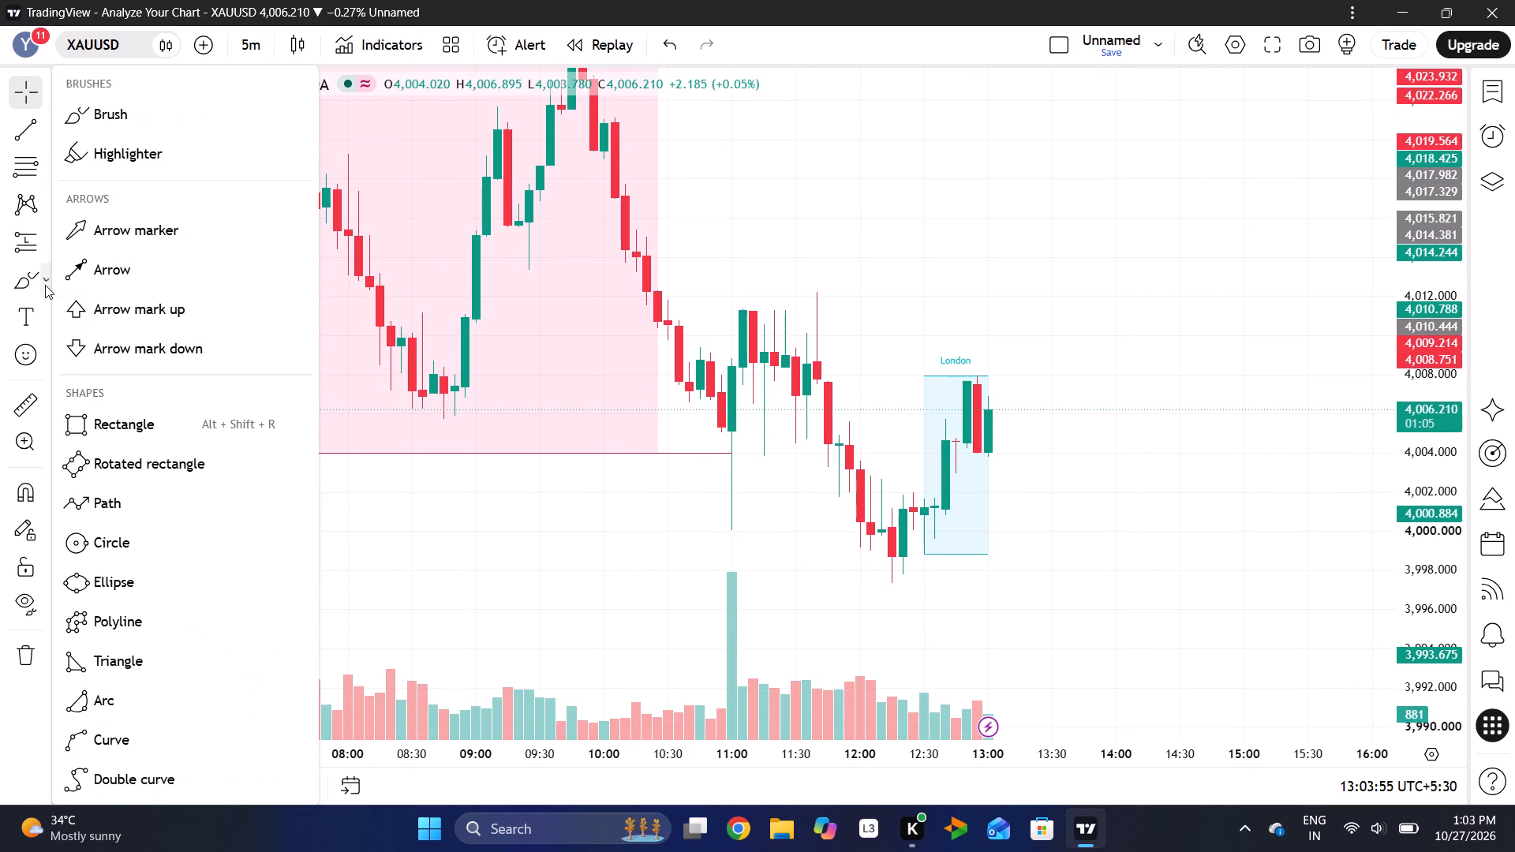
pyautogui.click(74, 428)
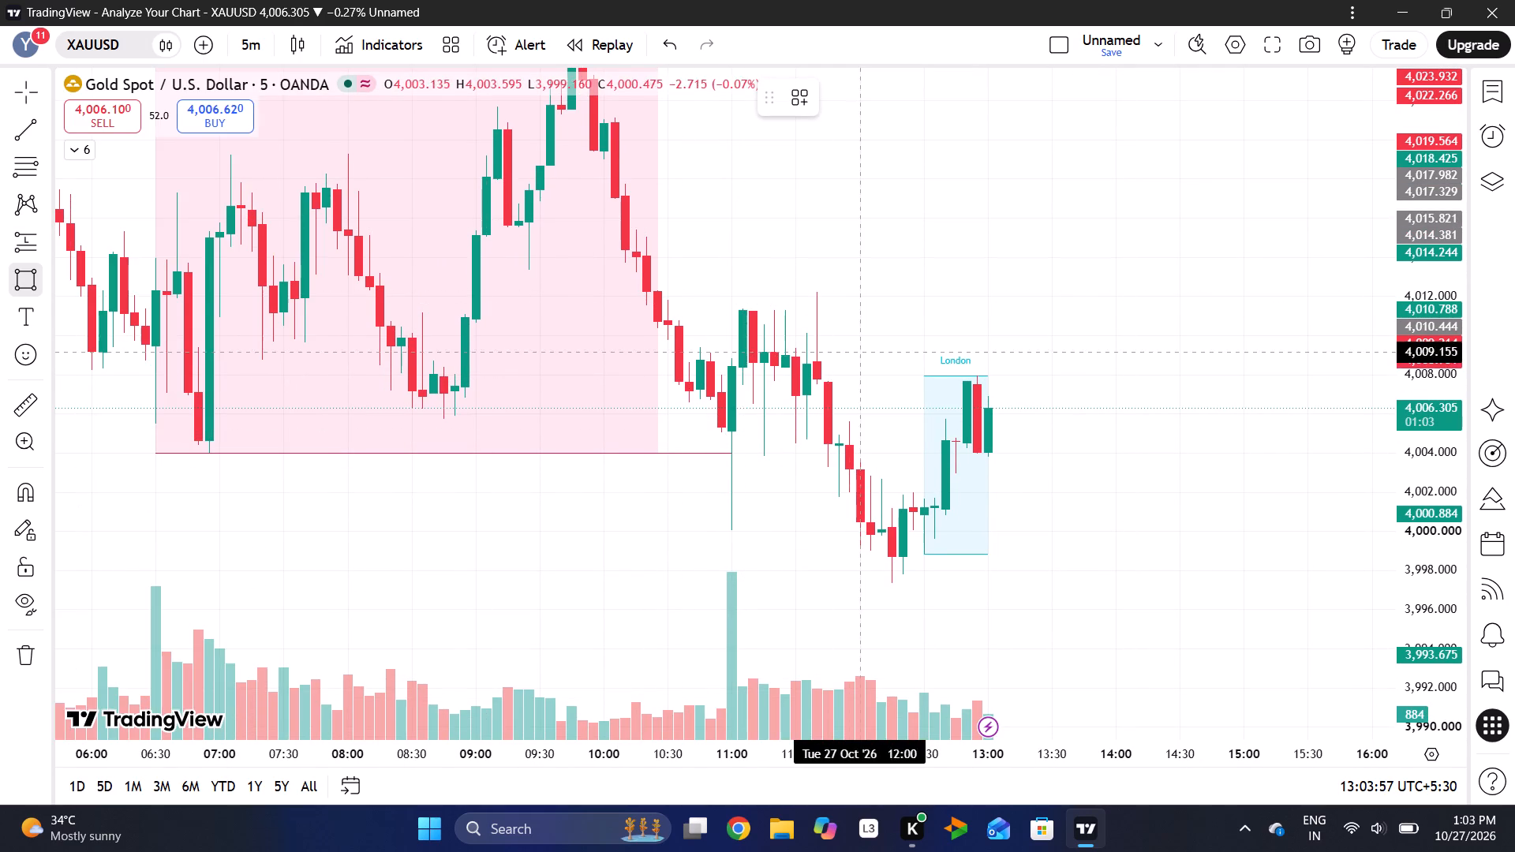
pyautogui.moveTo(814, 294); pyautogui.dragTo(1013, 394)
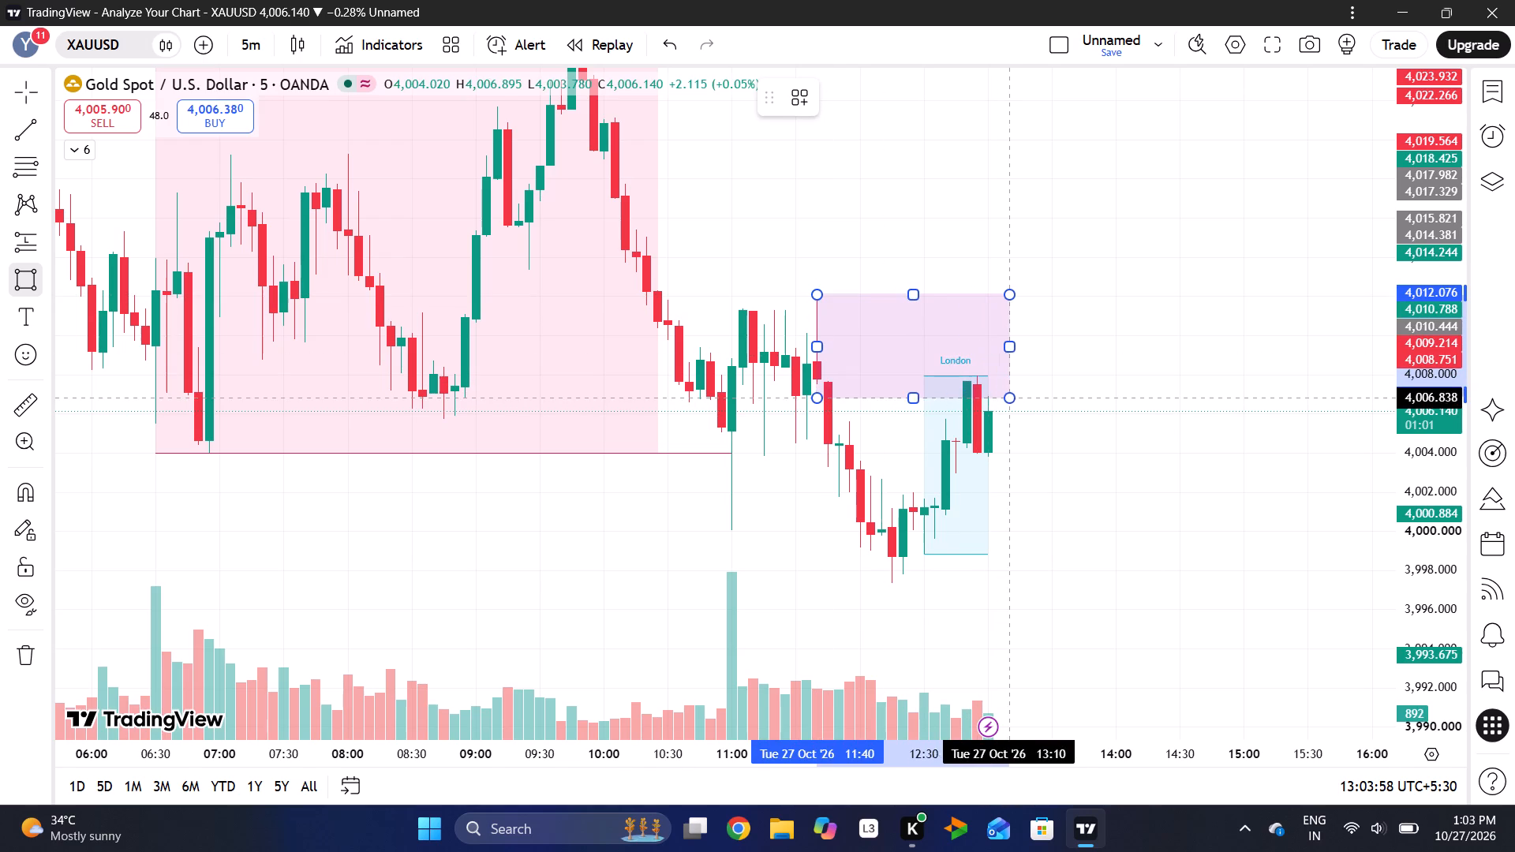
pyautogui.moveTo(1013, 394); pyautogui.dragTo(999, 382)
pyautogui.click(999, 382)
pyautogui.click(1086, 404)
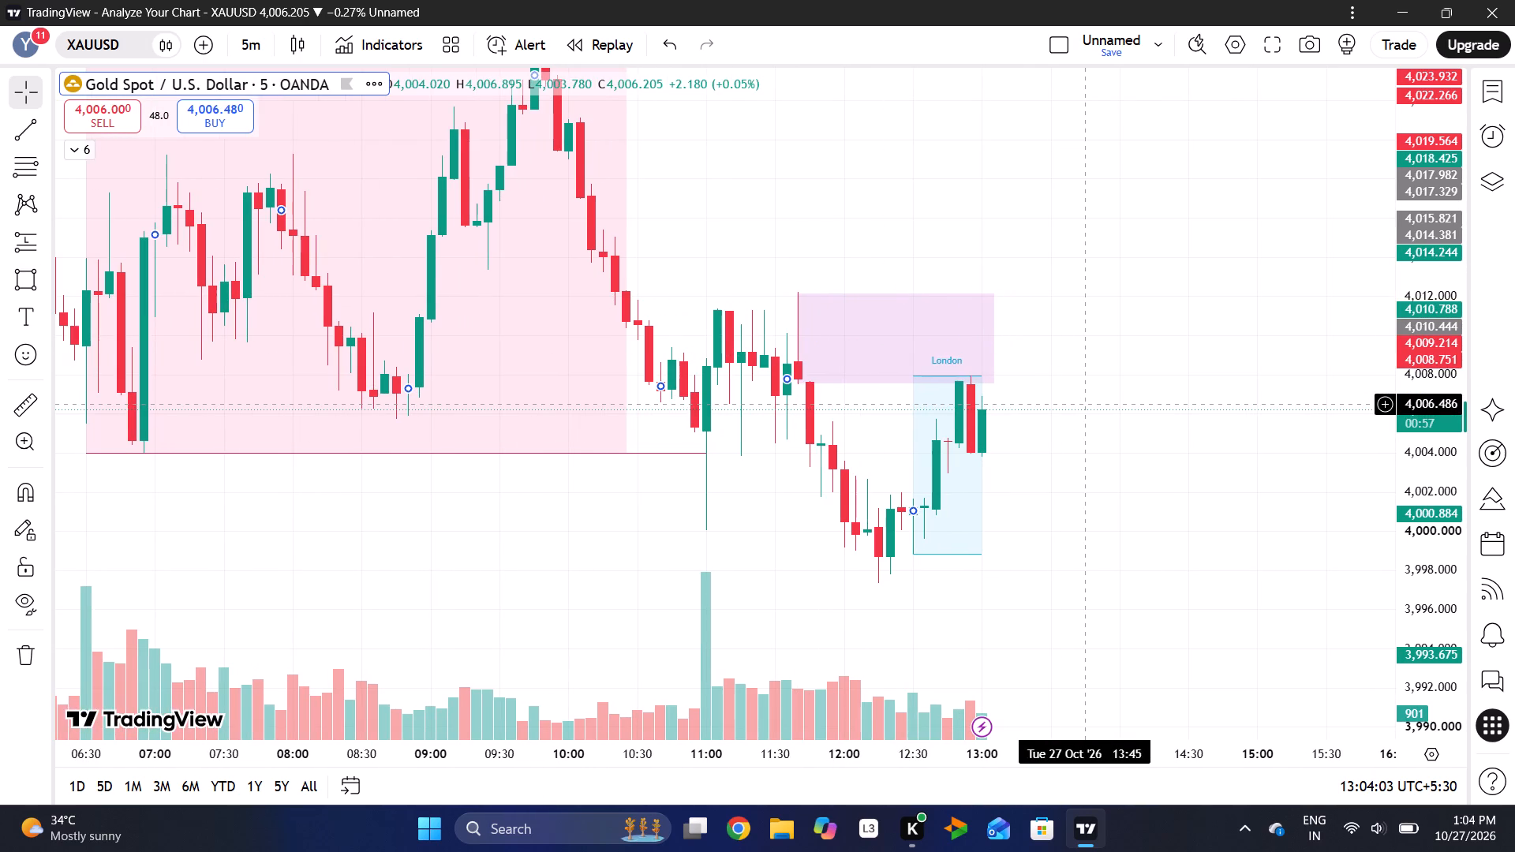
# Examine the 5-minute price action from the New York PM session through the Asian session to the current London session.
pyautogui.moveTo(1426, 259); pyautogui.dragTo(1427, 358)
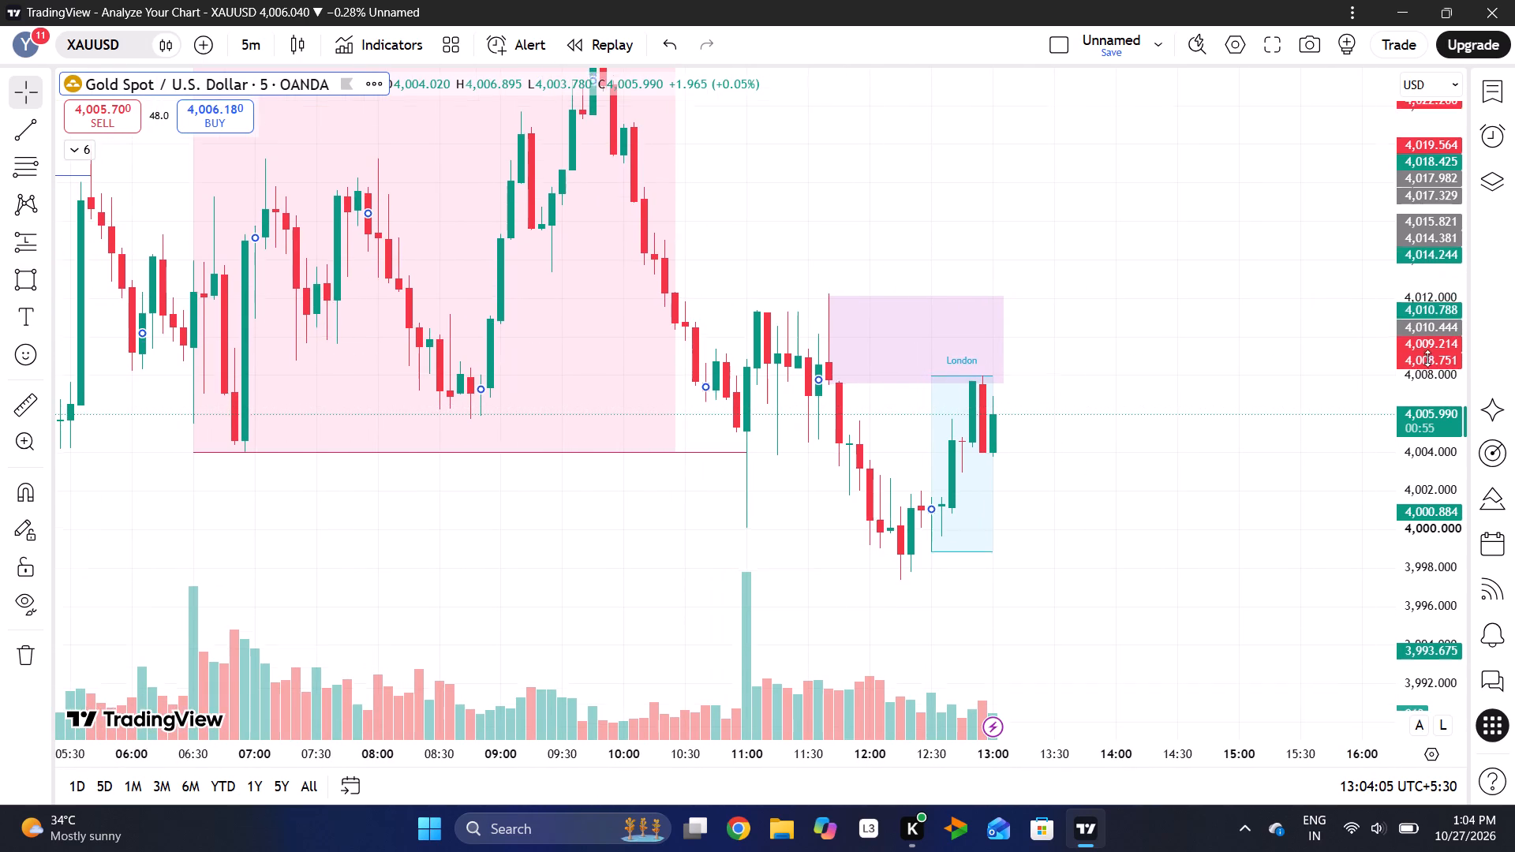
pyautogui.moveTo(1427, 358); pyautogui.dragTo(1410, 477)
pyautogui.click(796, 539)
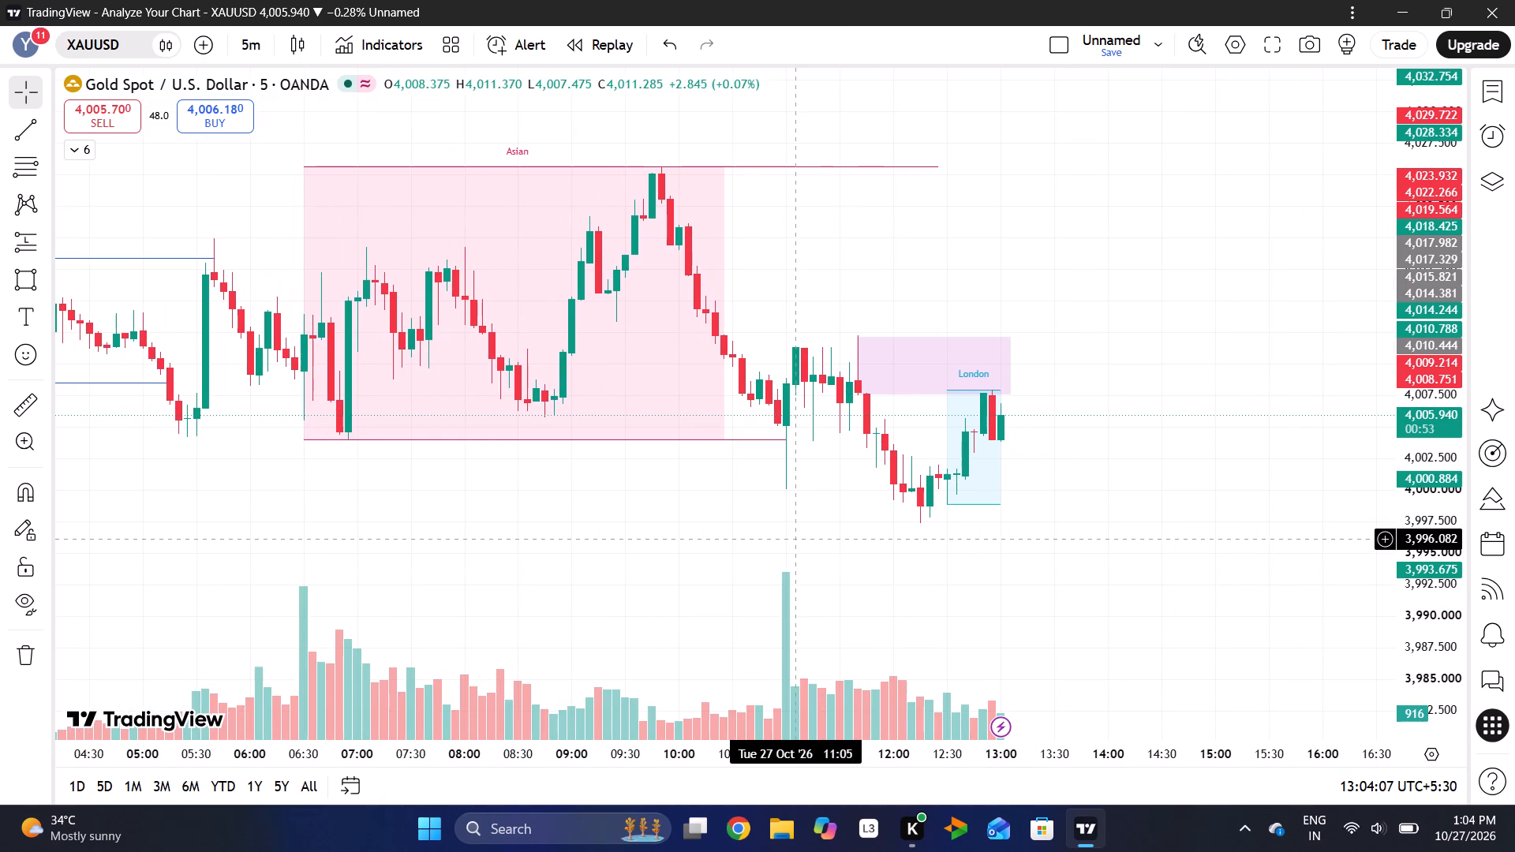
pyautogui.moveTo(526, 551); pyautogui.dragTo(885, 490)
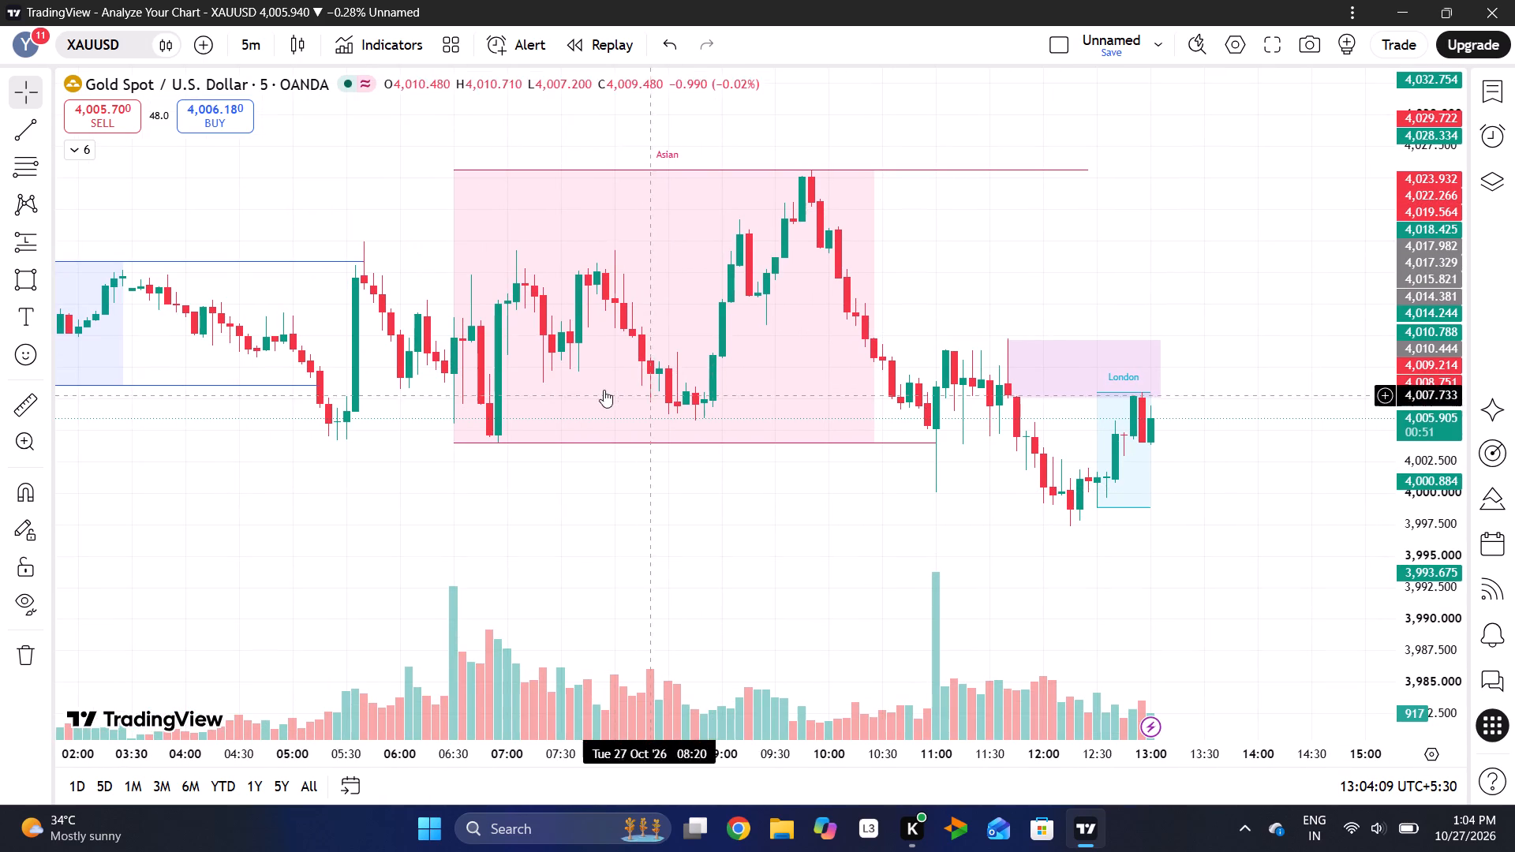
pyautogui.moveTo(574, 461); pyautogui.dragTo(754, 494)
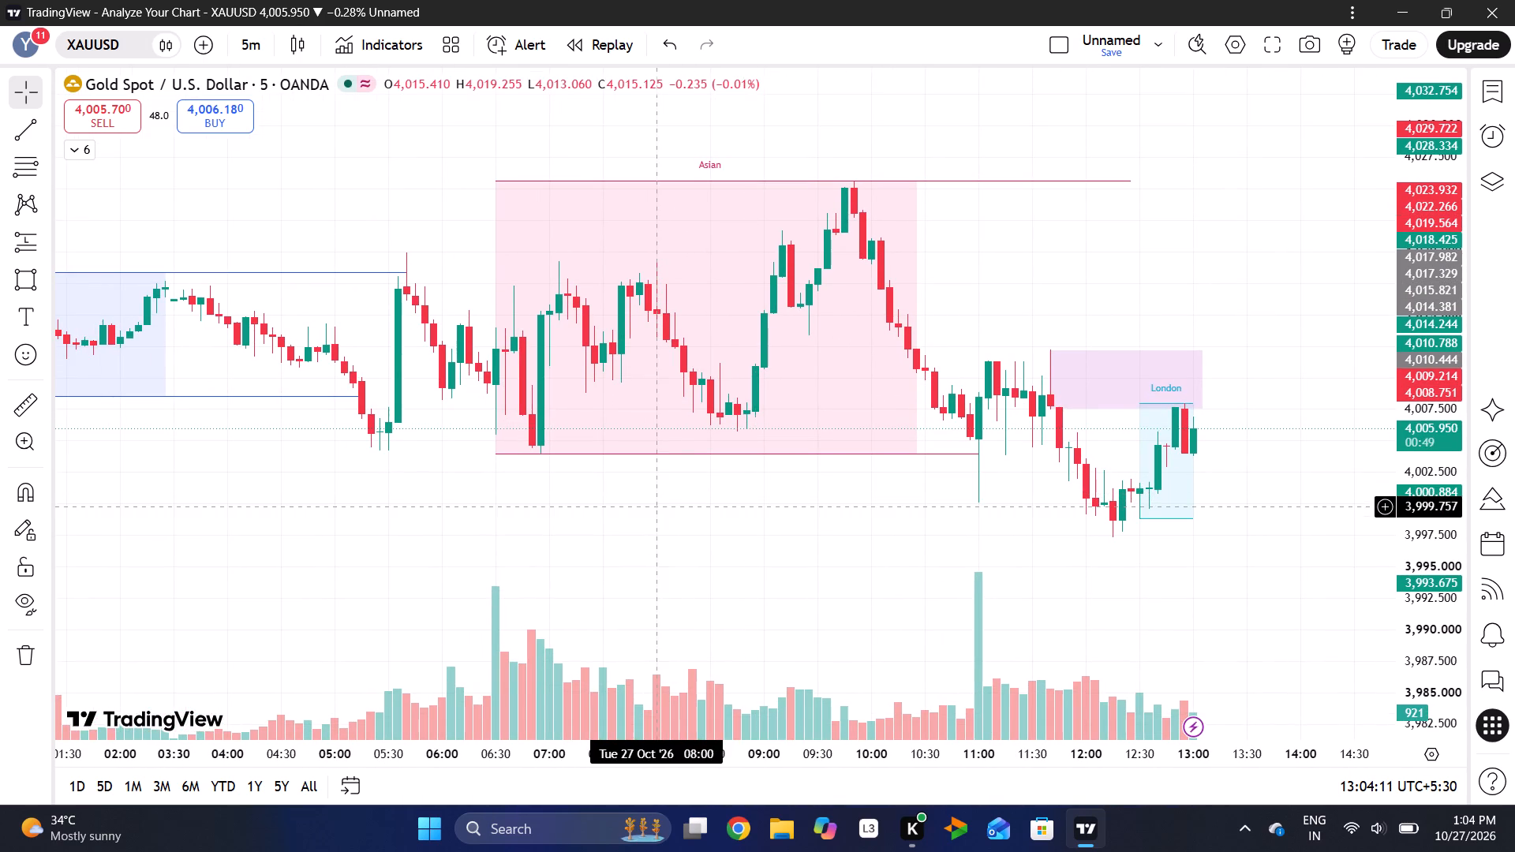
pyautogui.moveTo(656, 506); pyautogui.dragTo(887, 562)
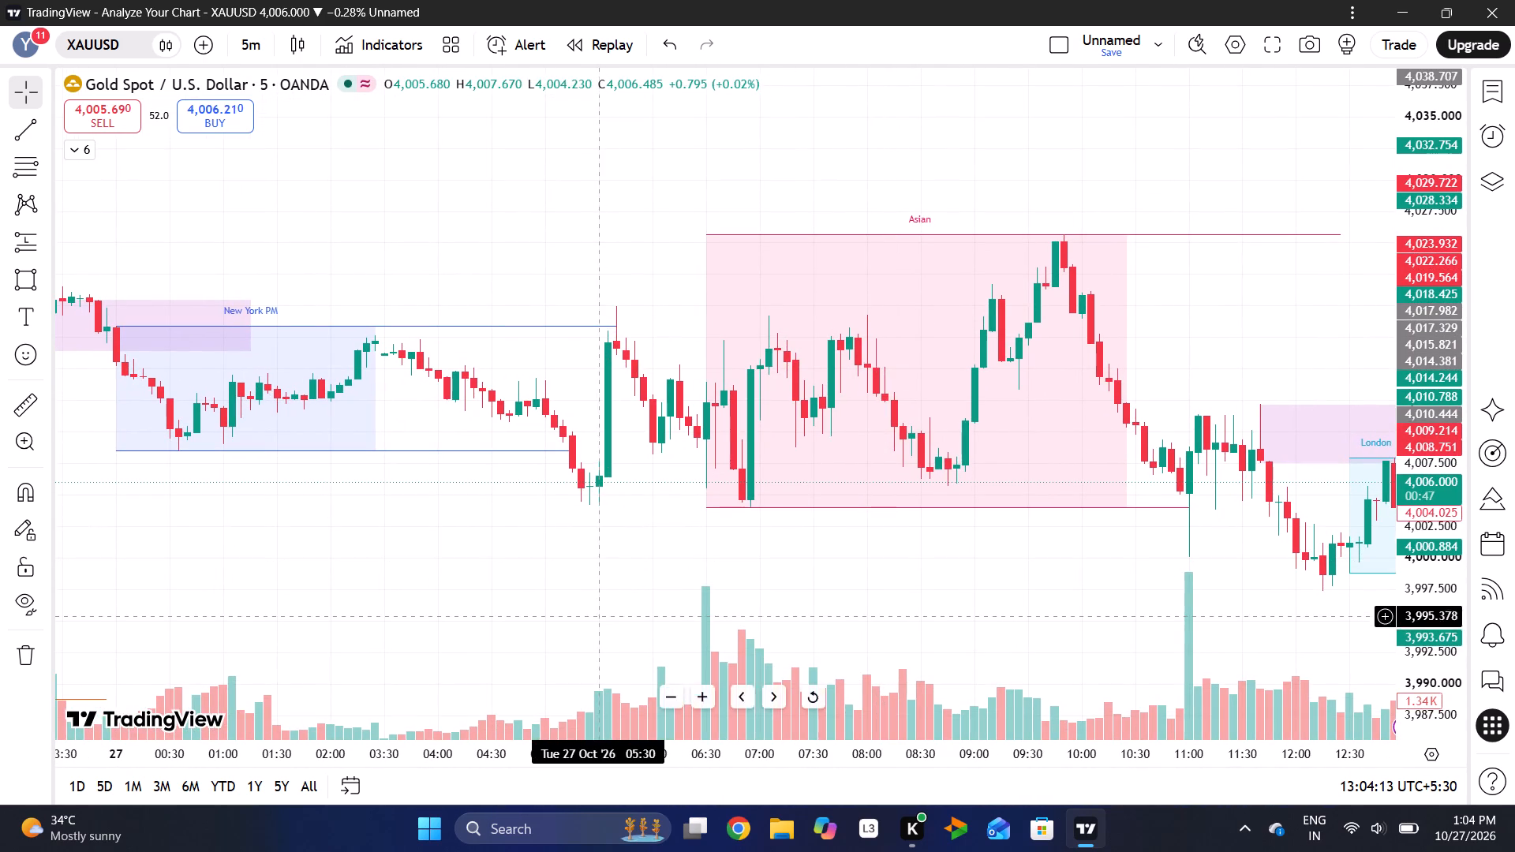
pyautogui.moveTo(1052, 563); pyautogui.dragTo(699, 554)
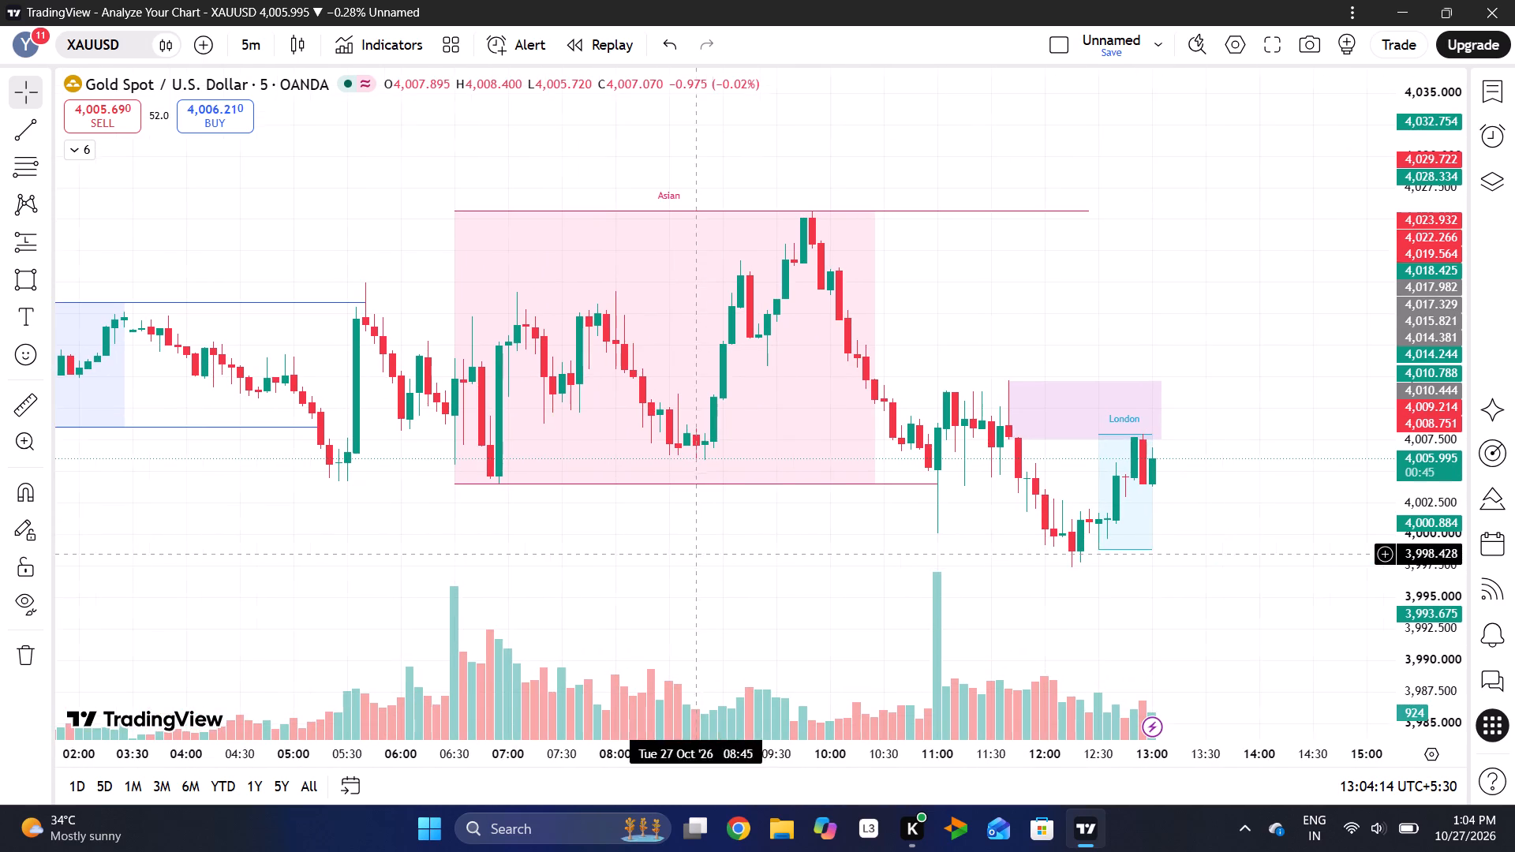
pyautogui.moveTo(1174, 589); pyautogui.dragTo(907, 596)
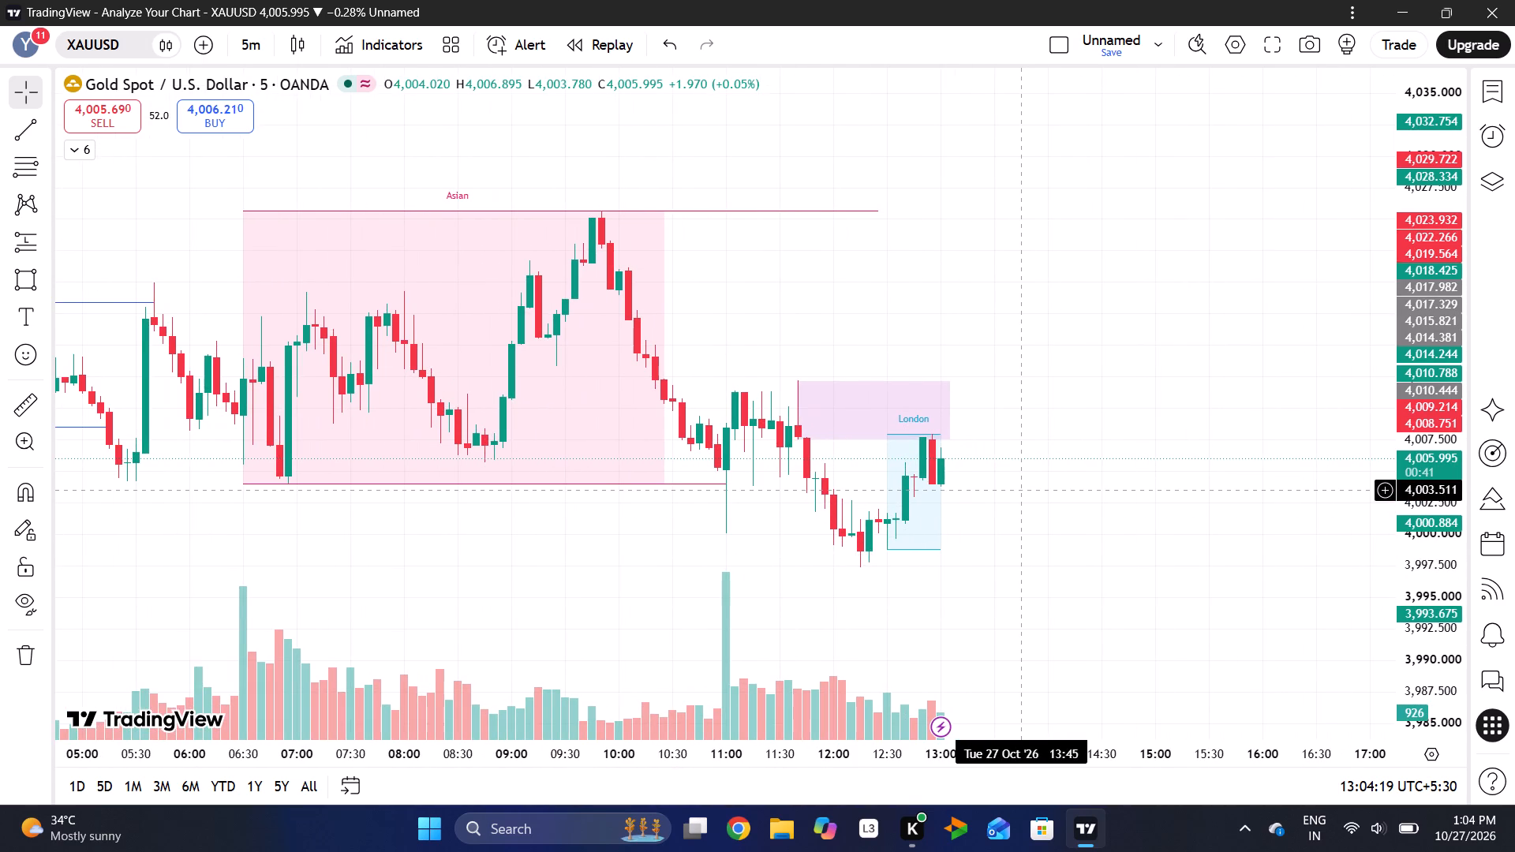
# Draw a rising trend line under the London session candles from about 3,997.2 at 12:10 to about 4,006.0 at 13:20.
pyautogui.moveTo(1432, 533); pyautogui.dragTo(1420, 389)
pyautogui.moveTo(1006, 506); pyautogui.dragTo(997, 316)
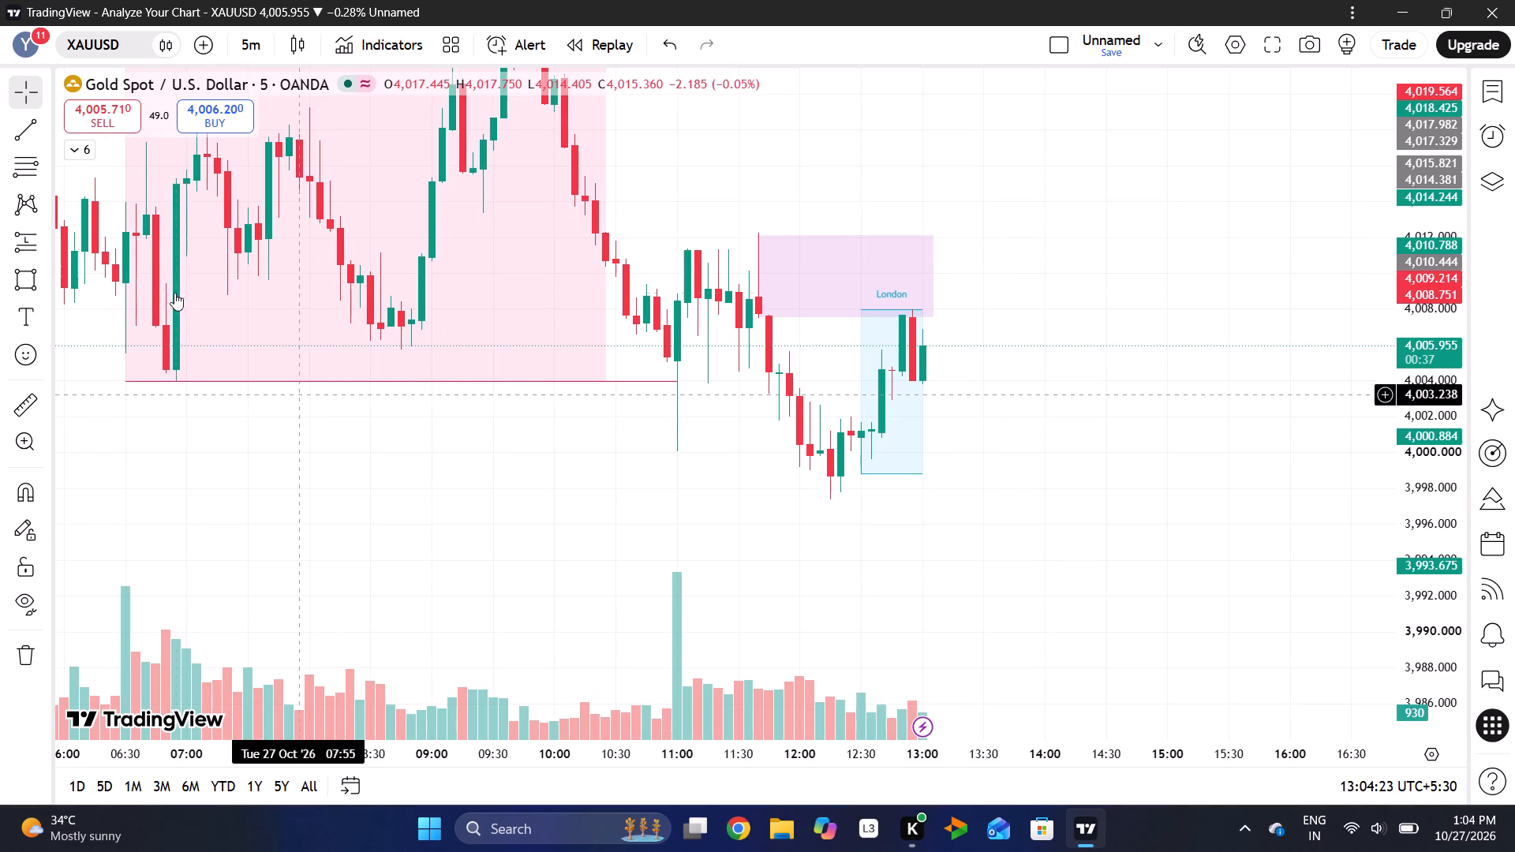
pyautogui.click(30, 129)
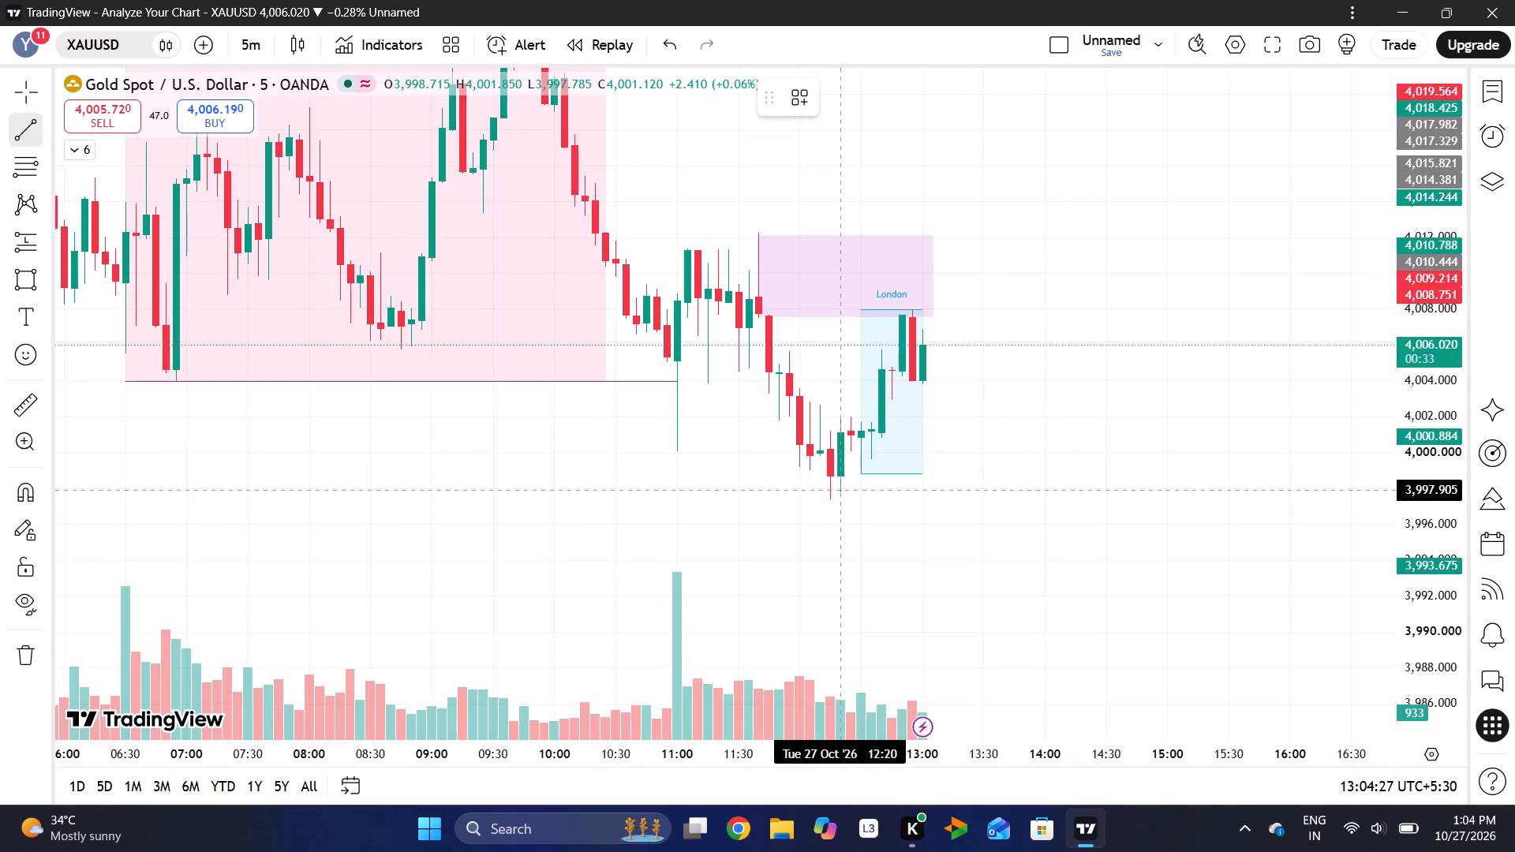
pyautogui.moveTo(822, 501); pyautogui.dragTo(825, 499)
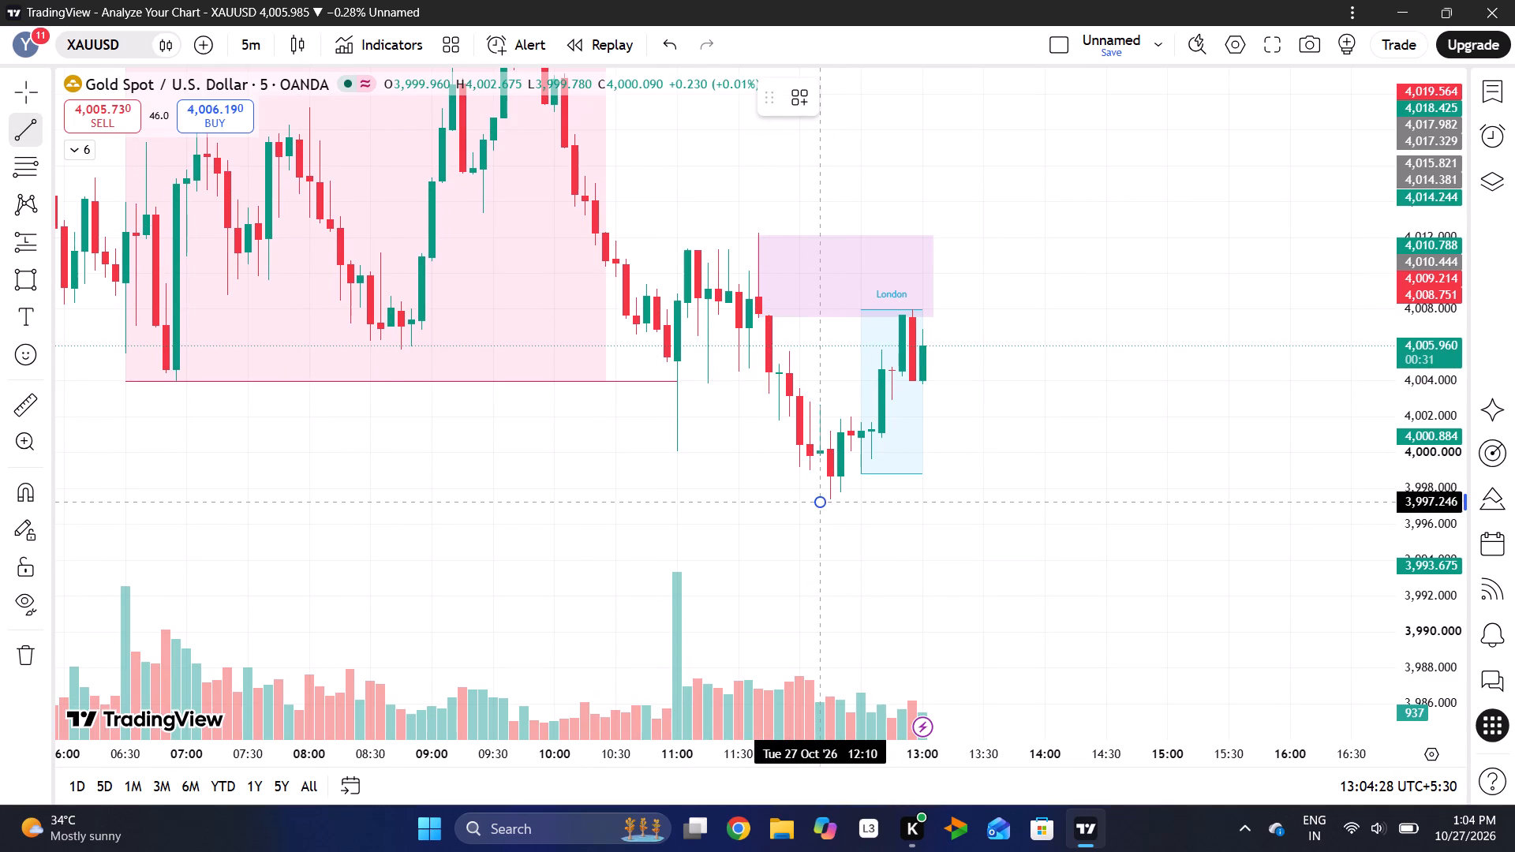
pyautogui.moveTo(825, 499); pyautogui.dragTo(961, 344)
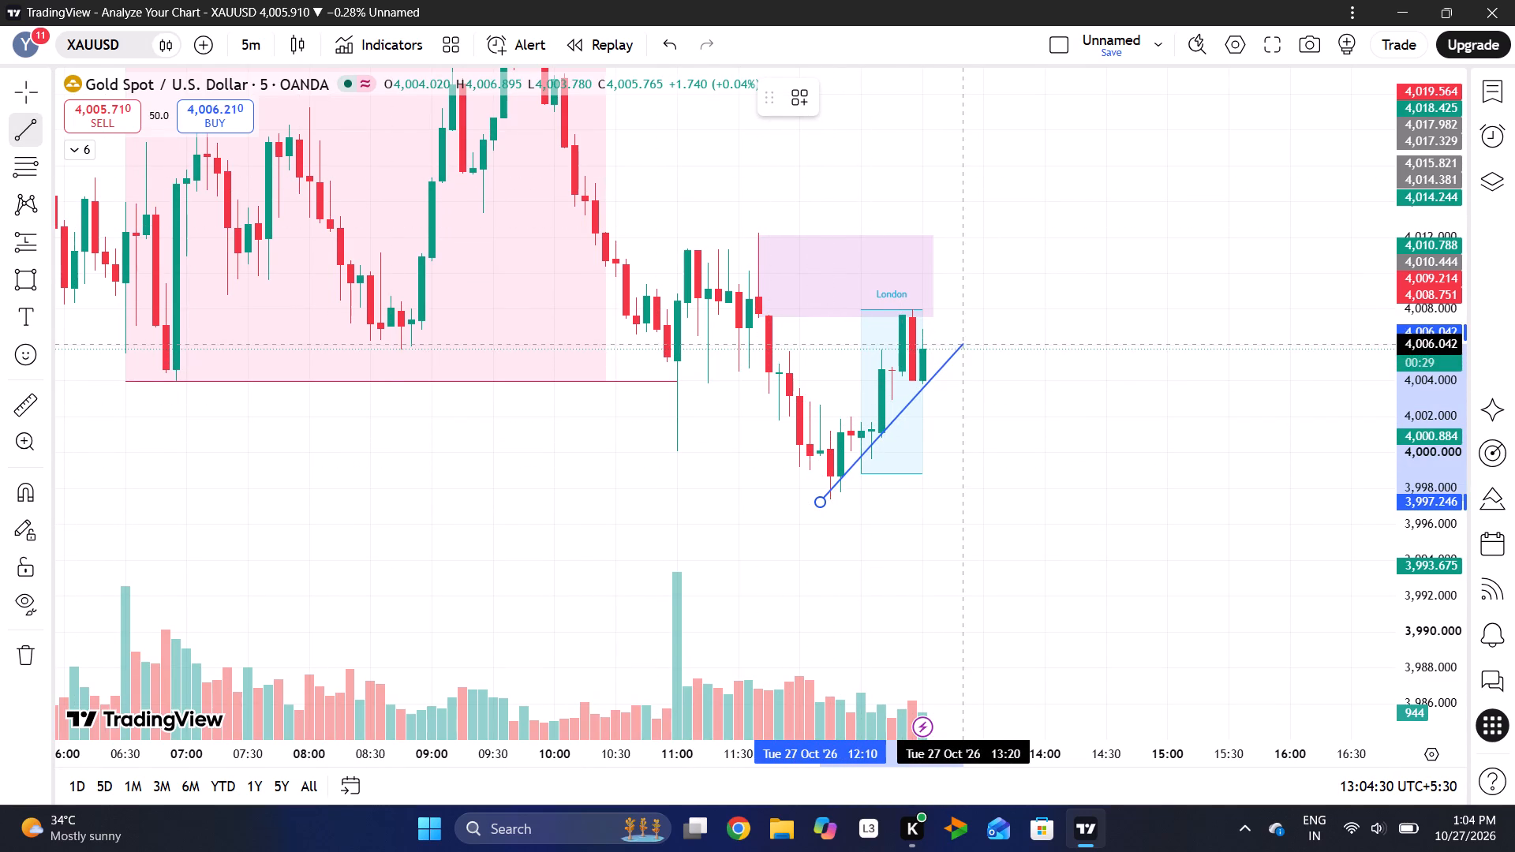
pyautogui.click(961, 344)
# Move the trend line's lower end to 12:15 at about 3,997.1 and its upper end to 13:25 at about 4,006.9.
pyautogui.moveTo(818, 504); pyautogui.dragTo(831, 509)
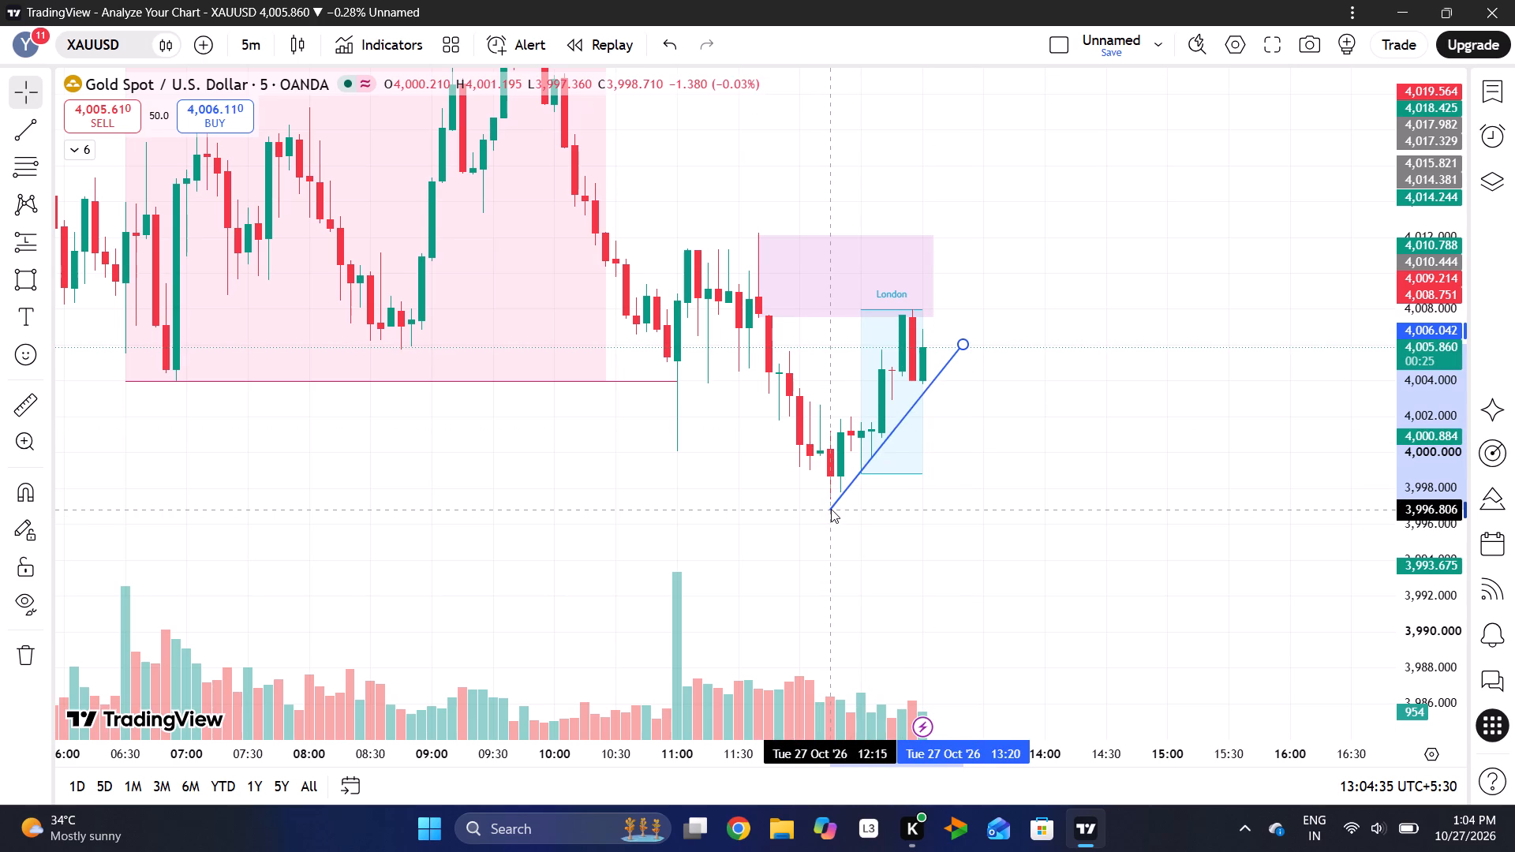
pyautogui.moveTo(831, 509); pyautogui.dragTo(831, 503)
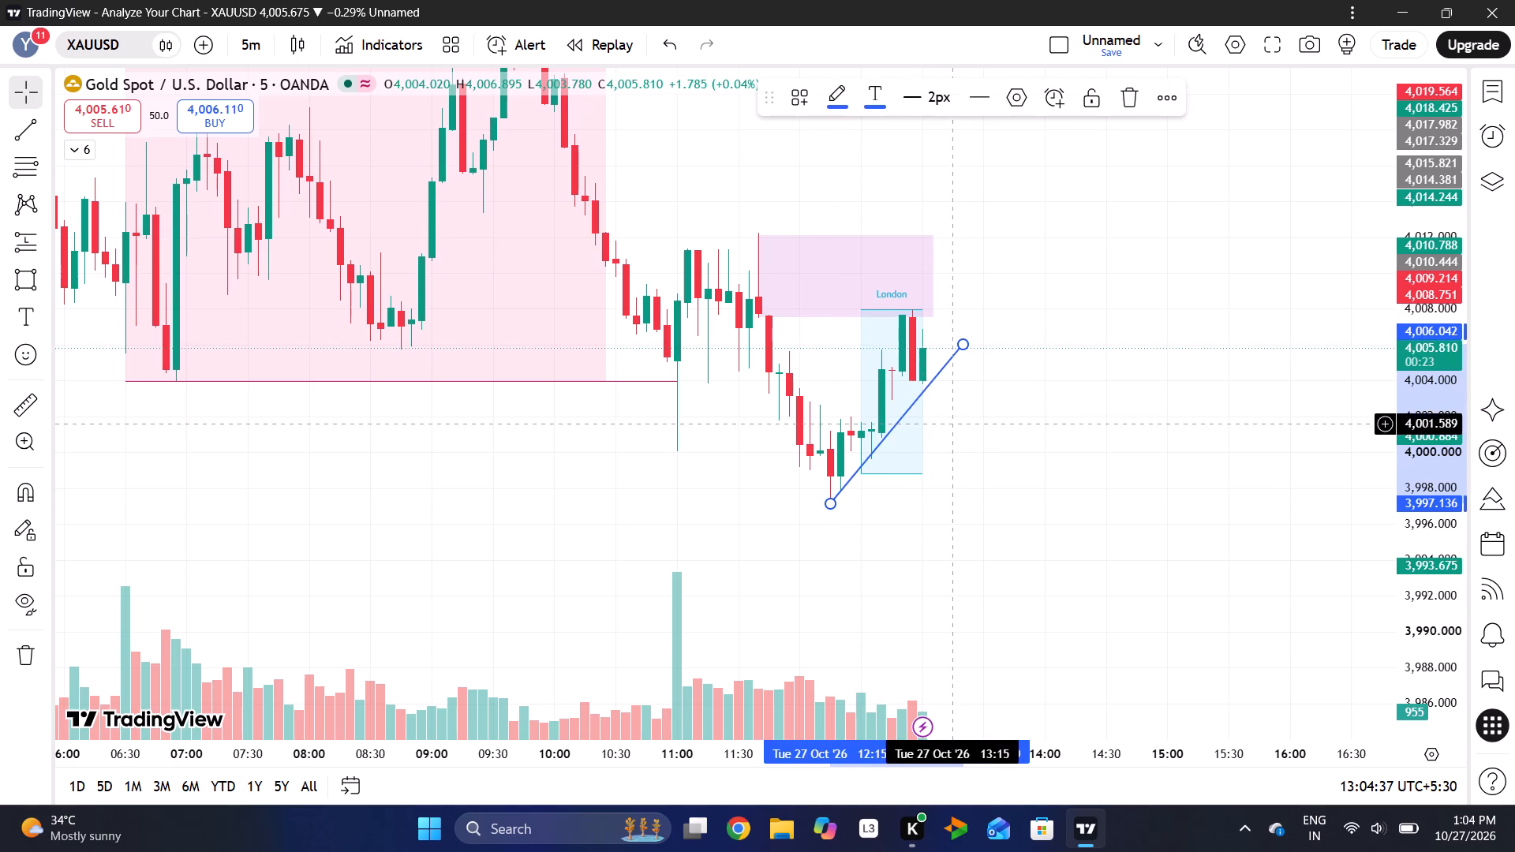
pyautogui.moveTo(963, 345); pyautogui.dragTo(967, 333)
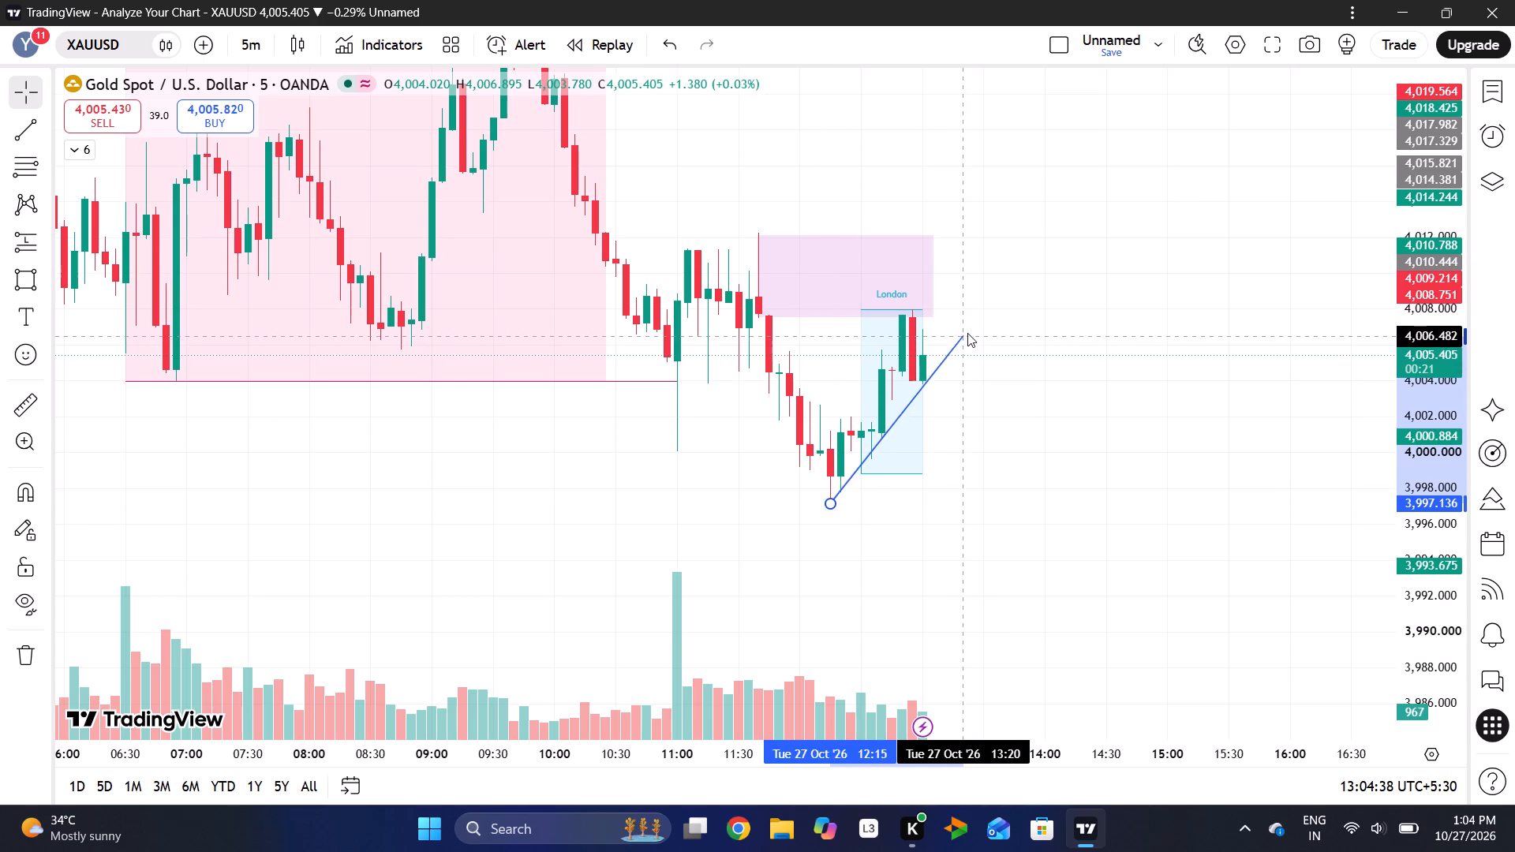
pyautogui.moveTo(967, 333); pyautogui.dragTo(970, 327)
pyautogui.click(986, 395)
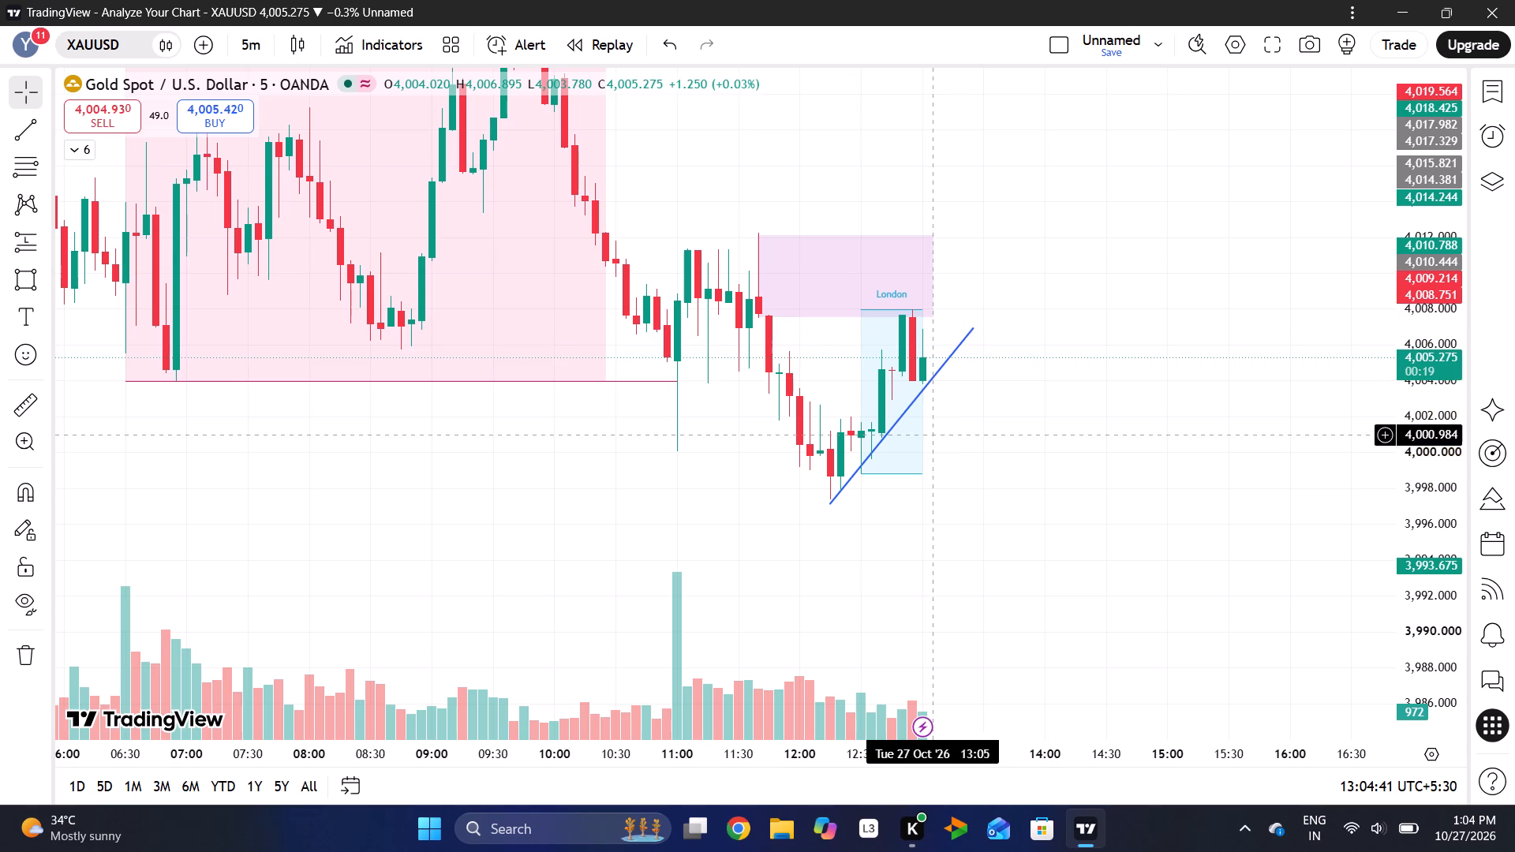
# Fine-tune the trend line's lower anchor at the 12:15 low and extend its upper end to about 4,008 at 13:30.
pyautogui.click(832, 503)
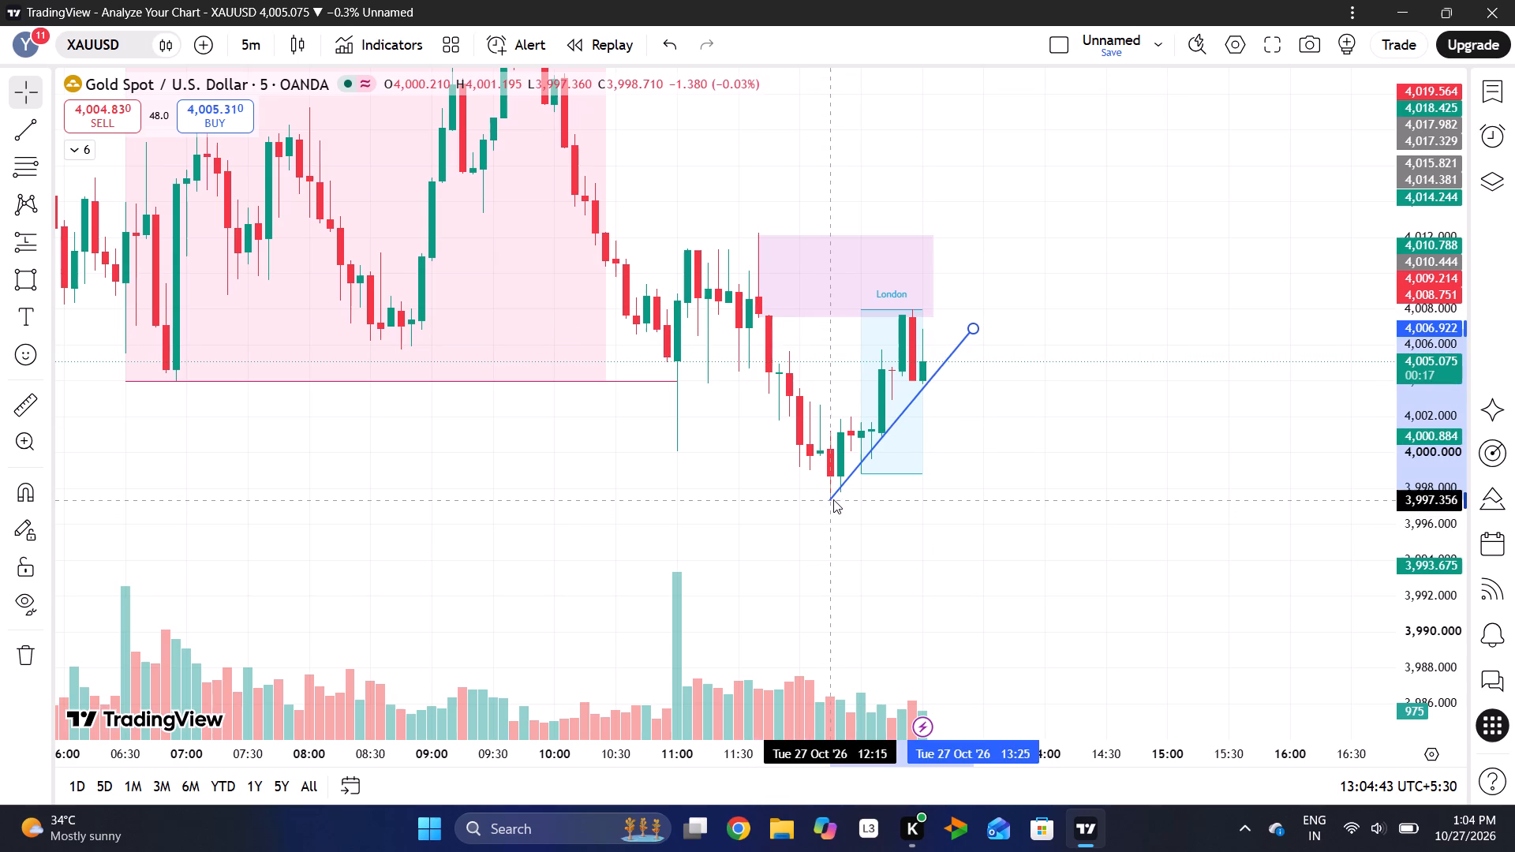
pyautogui.click(978, 476)
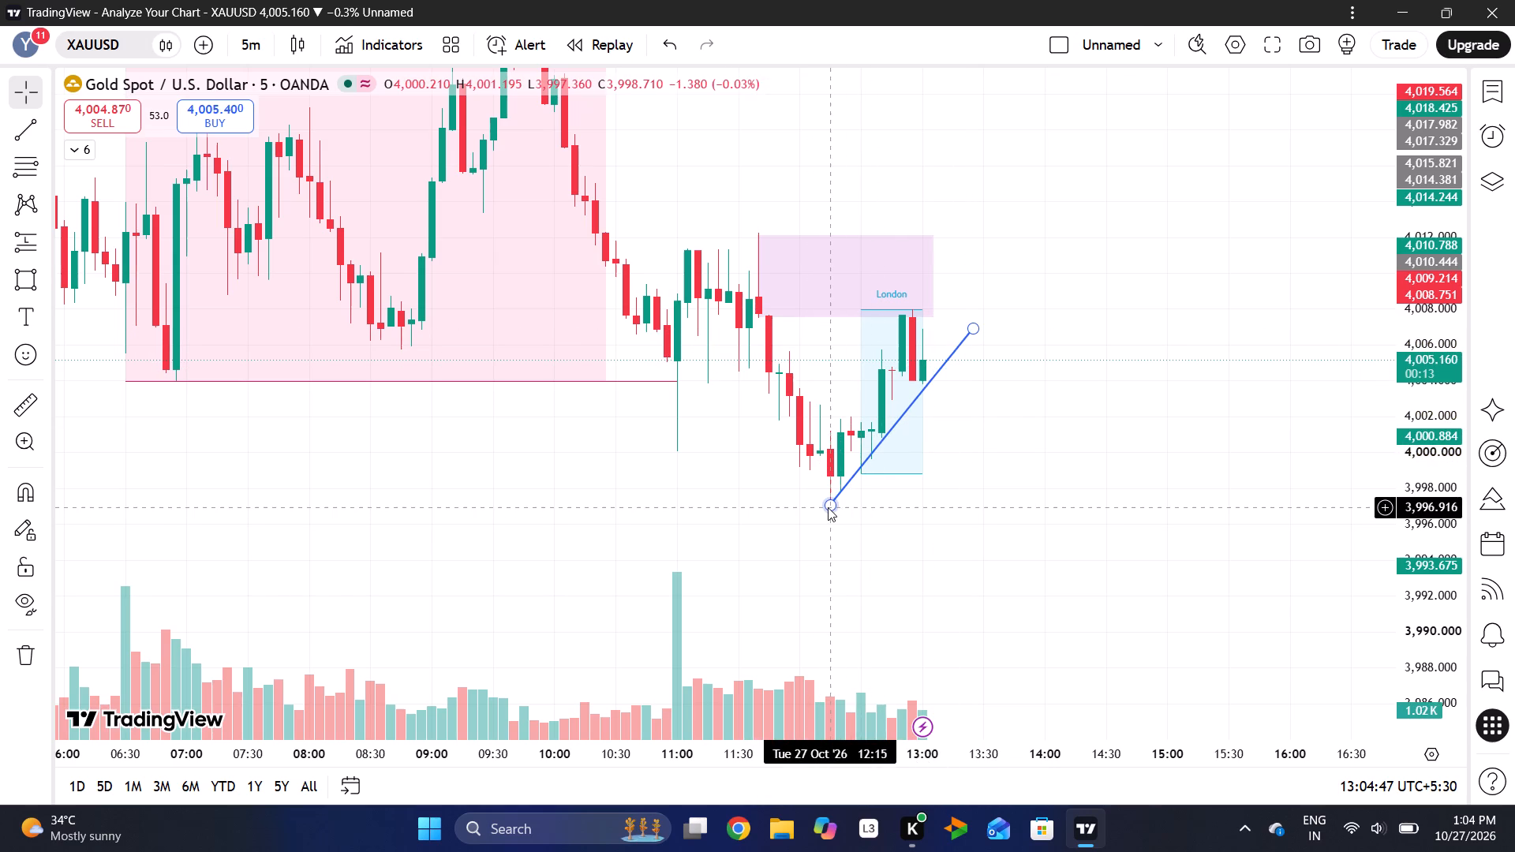
pyautogui.click(828, 507)
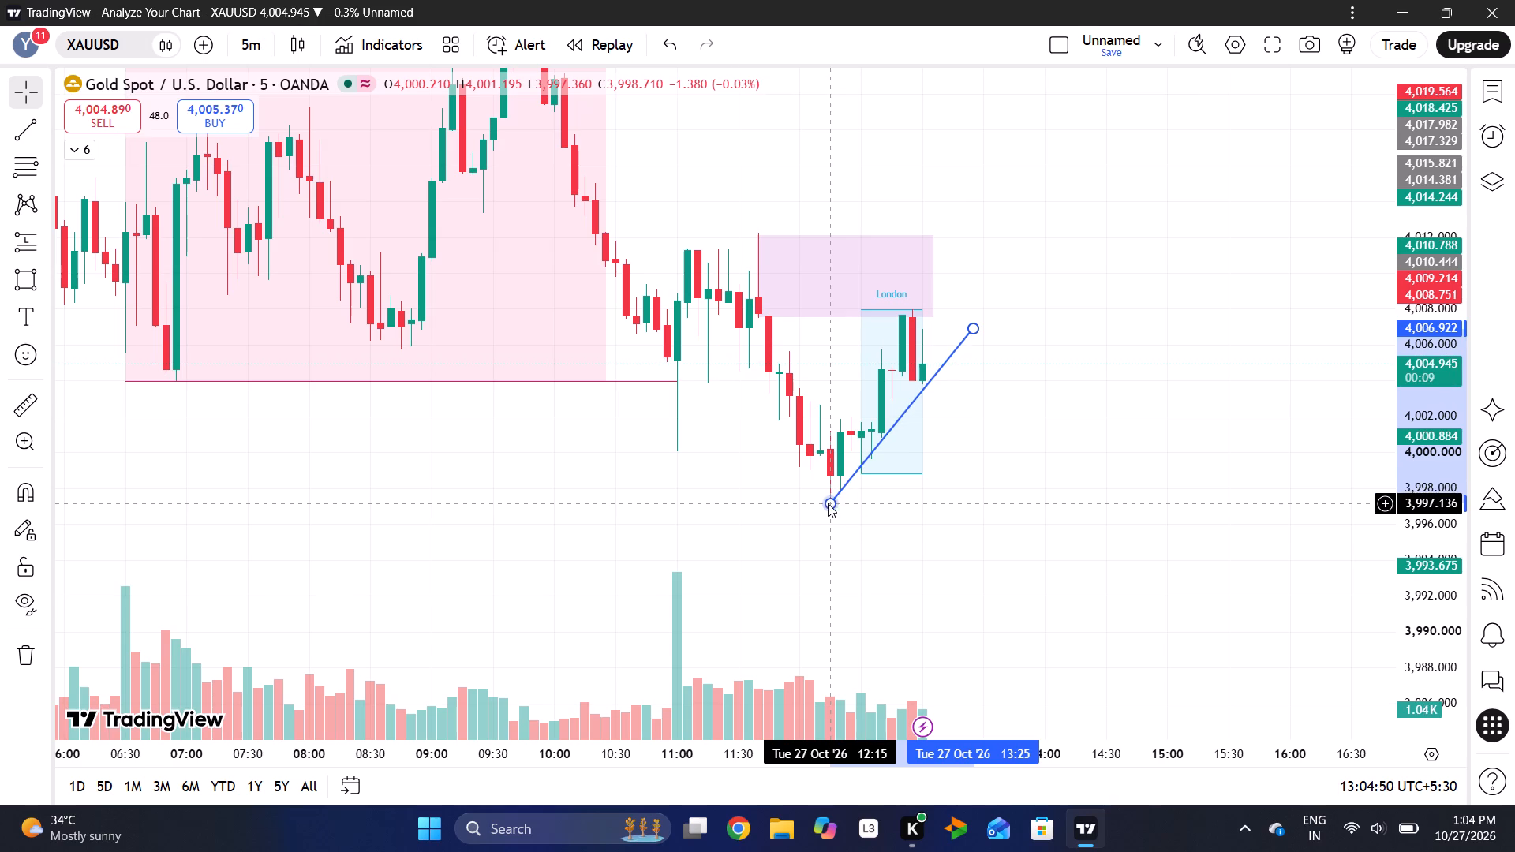
pyautogui.click(929, 514)
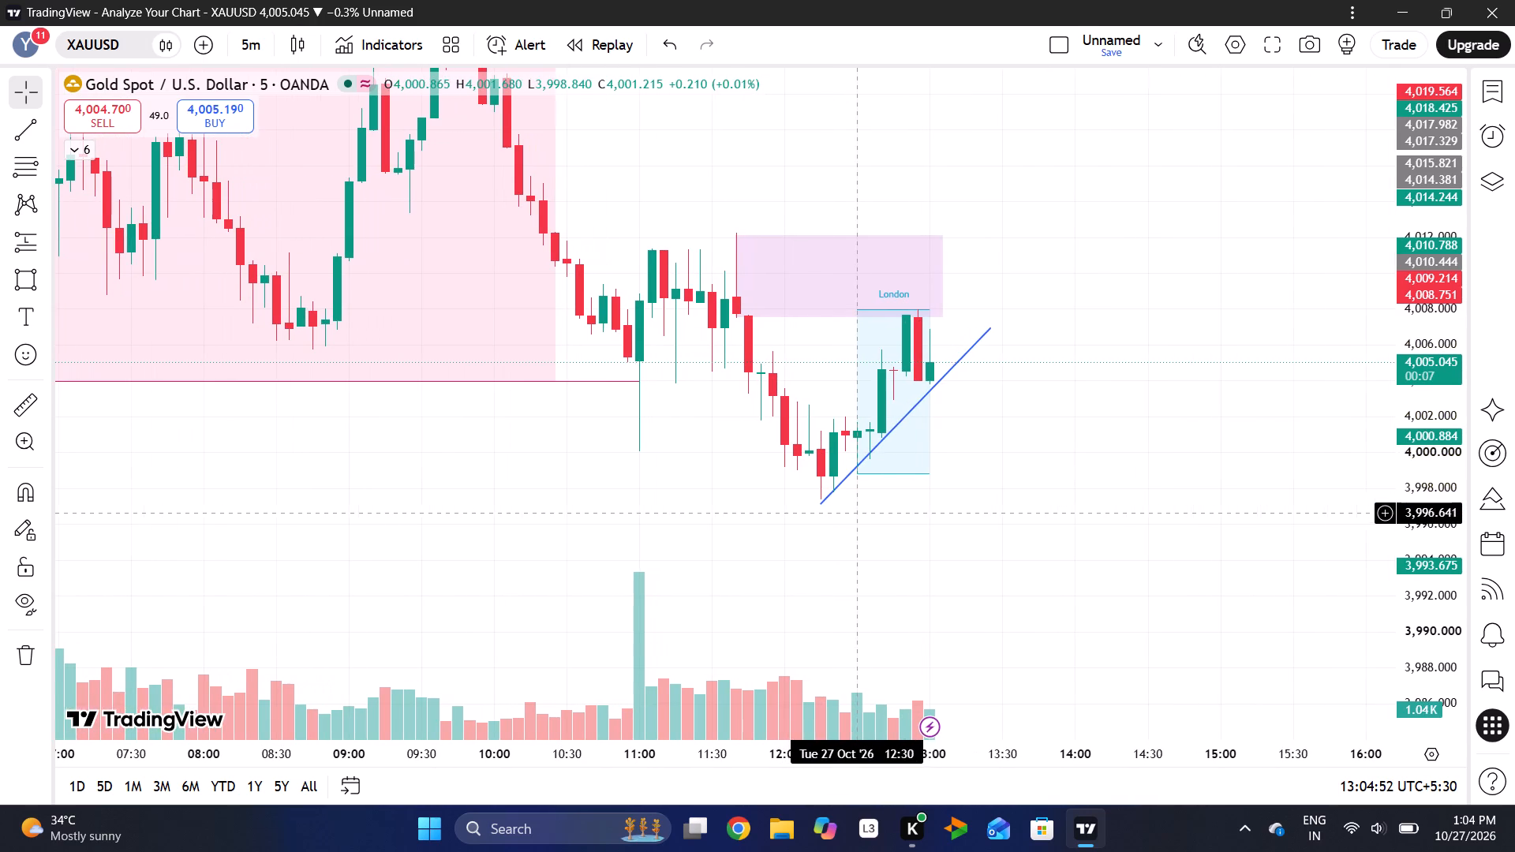
pyautogui.moveTo(989, 326); pyautogui.dragTo(1000, 285)
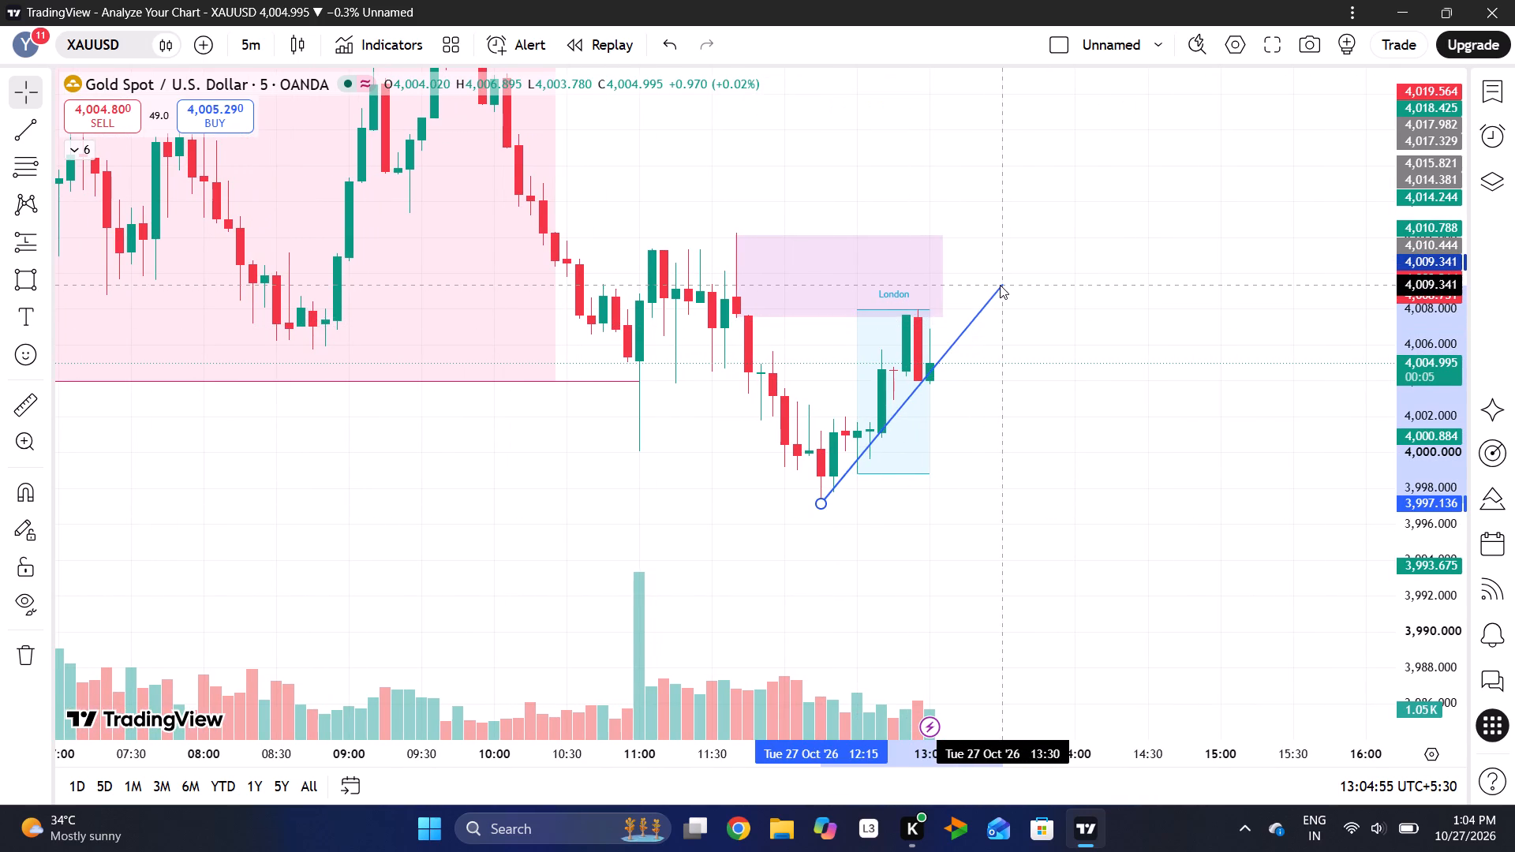
pyautogui.moveTo(1000, 285); pyautogui.dragTo(997, 312)
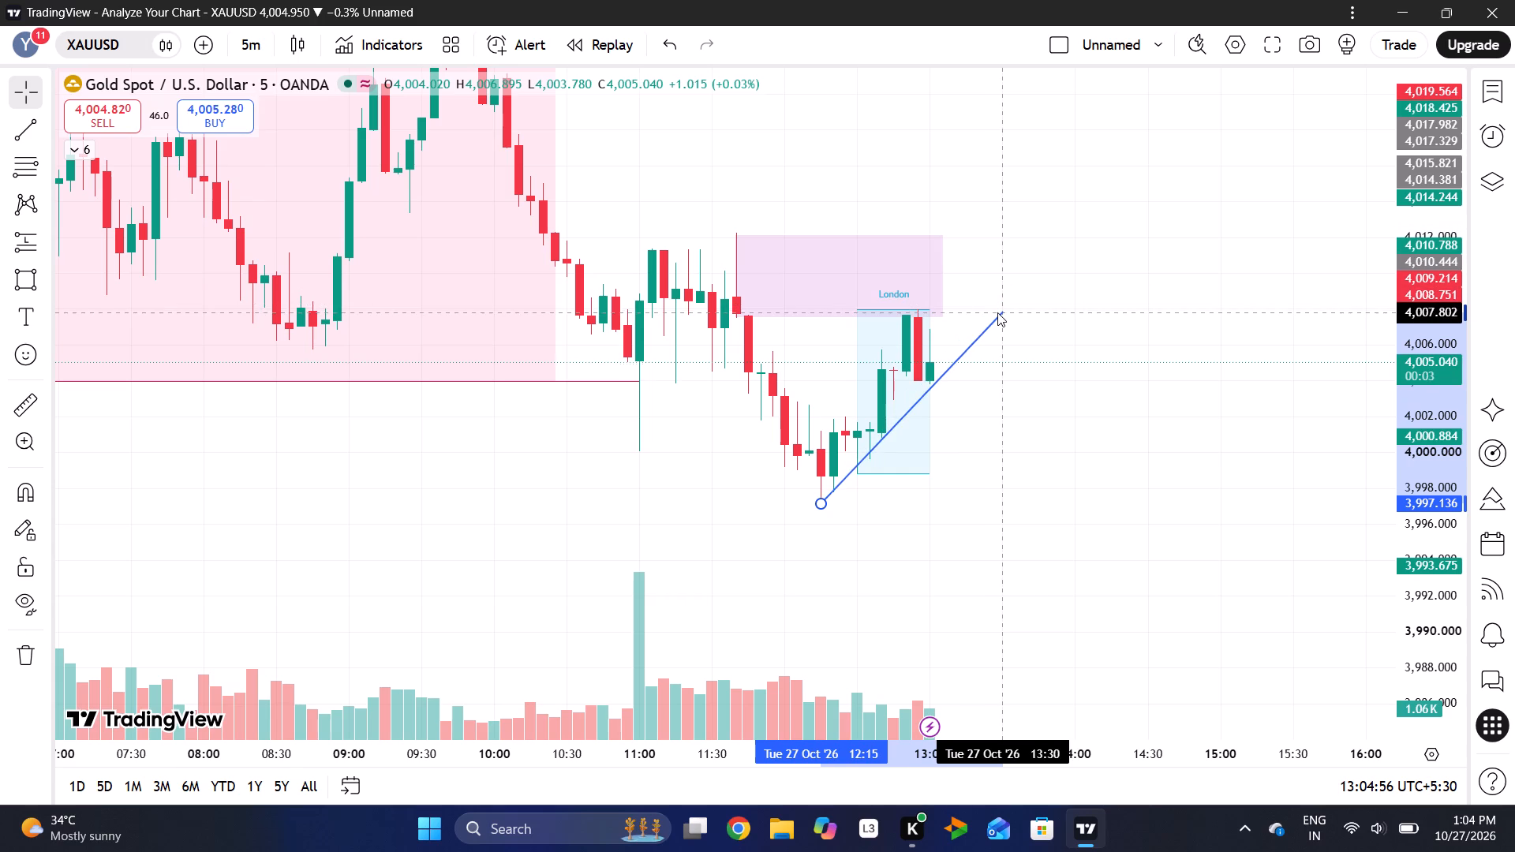
pyautogui.moveTo(997, 312); pyautogui.dragTo(997, 307)
pyautogui.click(1020, 397)
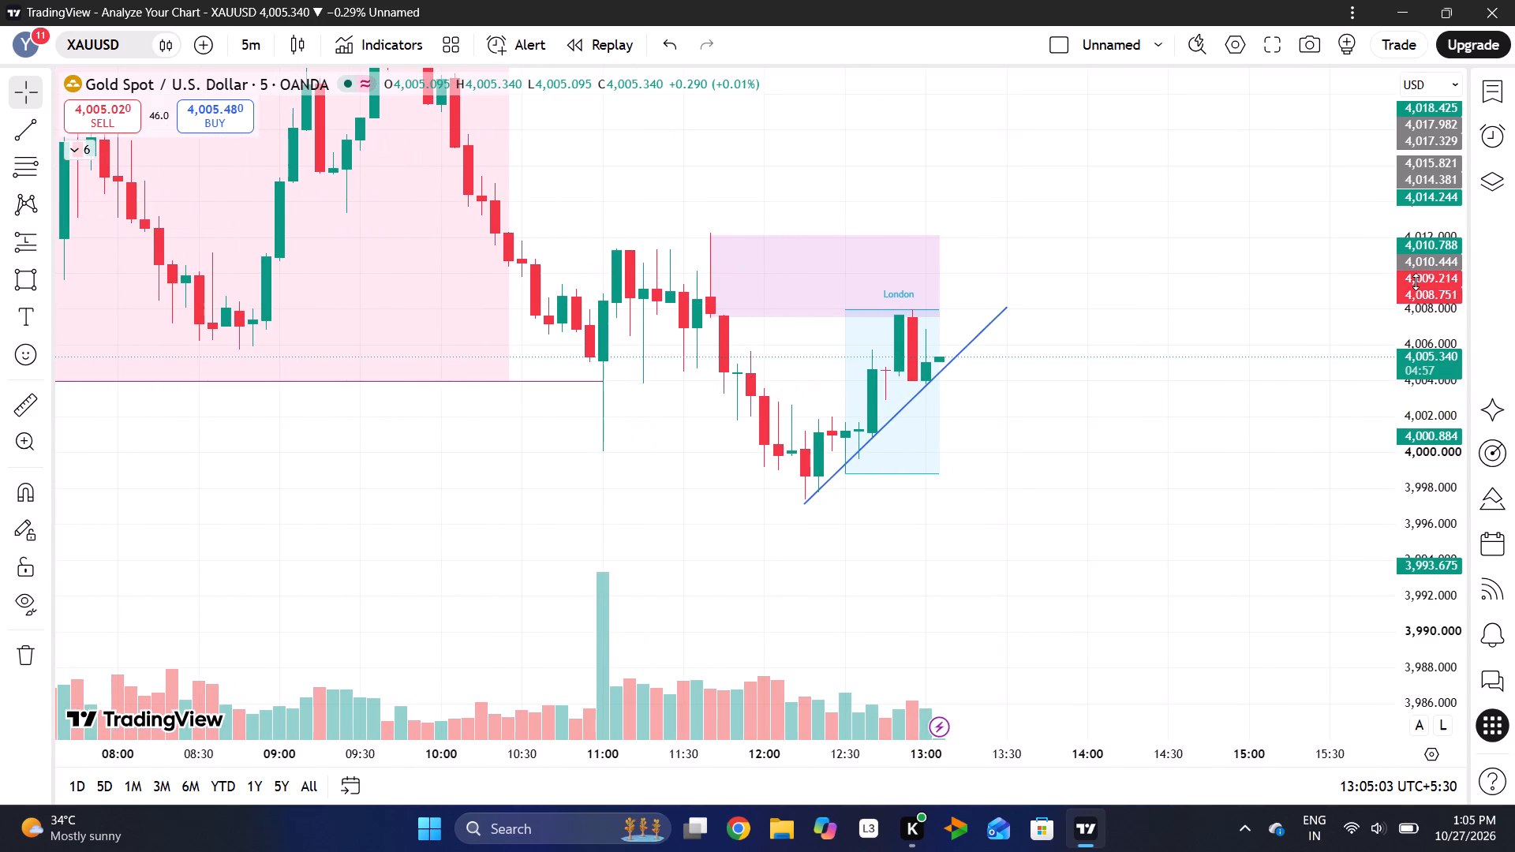
# Switch the chart to the 30-minute interval.
pyautogui.moveTo(1416, 282); pyautogui.dragTo(1435, 133)
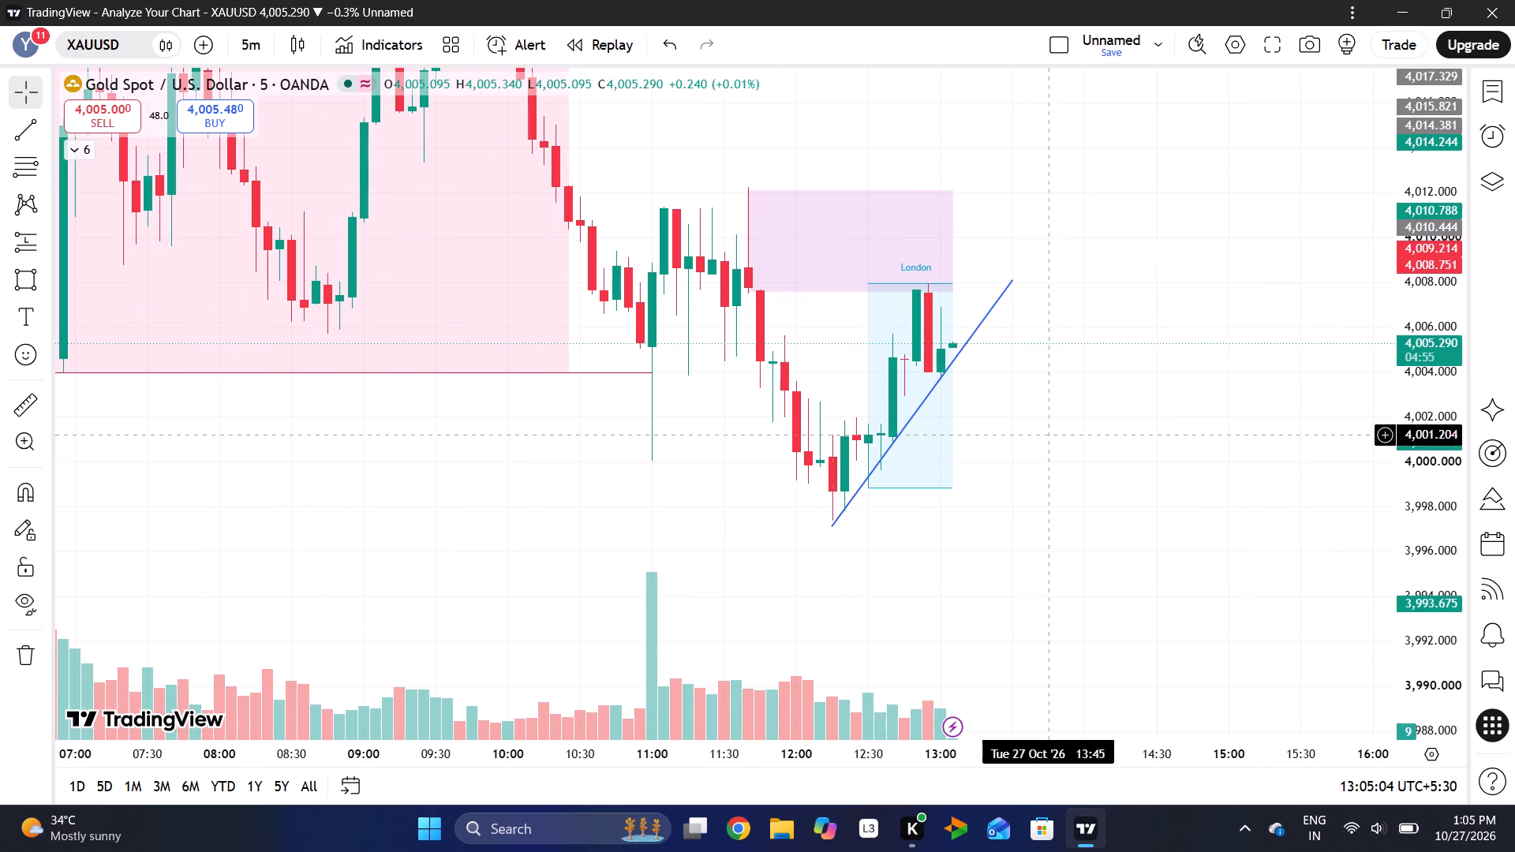
pyautogui.moveTo(781, 622); pyautogui.dragTo(1065, 596)
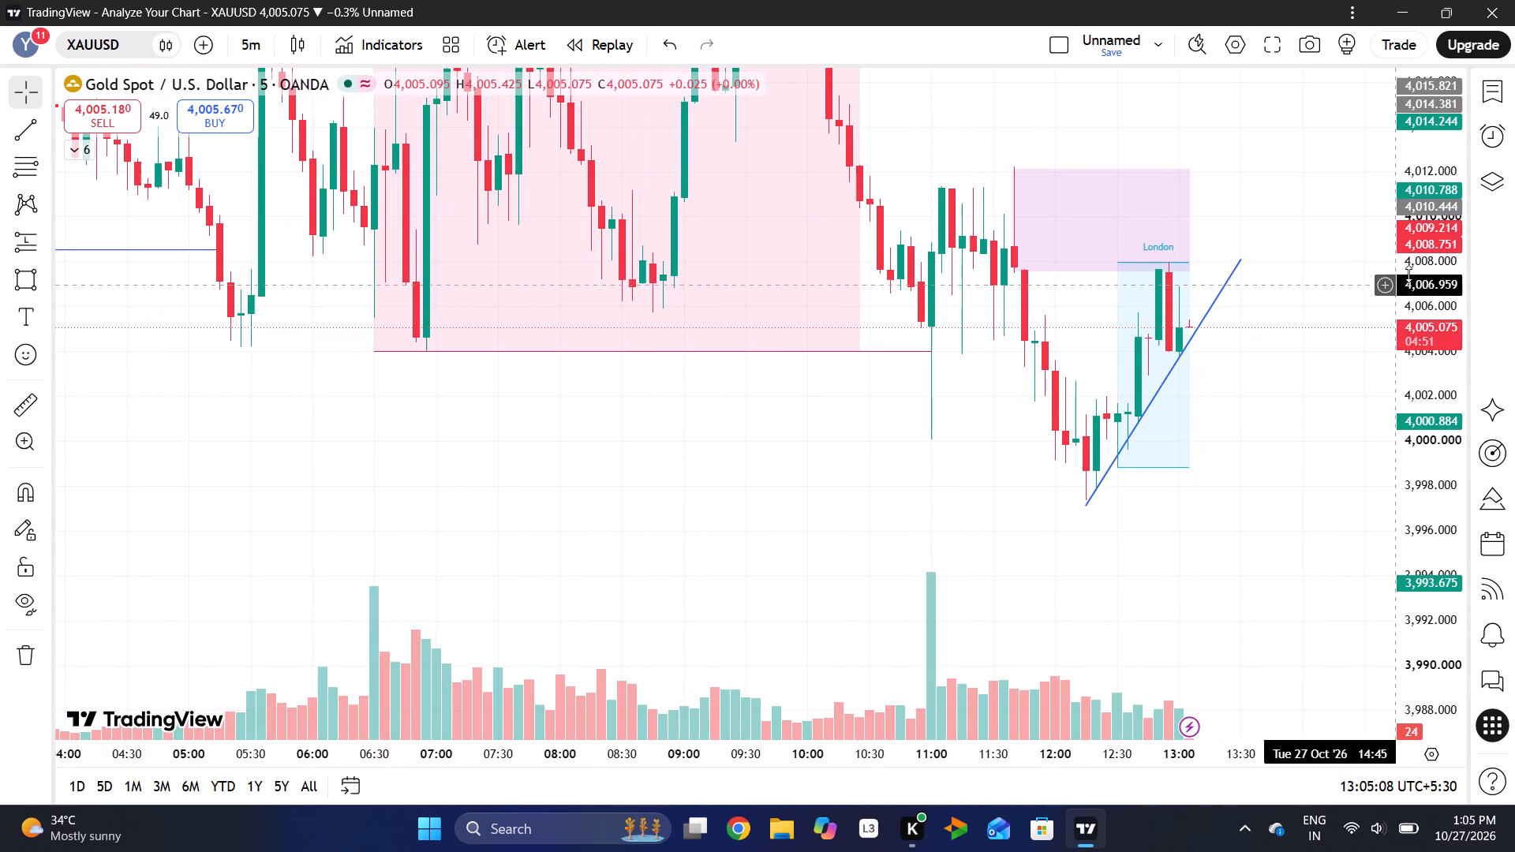
pyautogui.moveTo(1408, 274); pyautogui.dragTo(1388, 545)
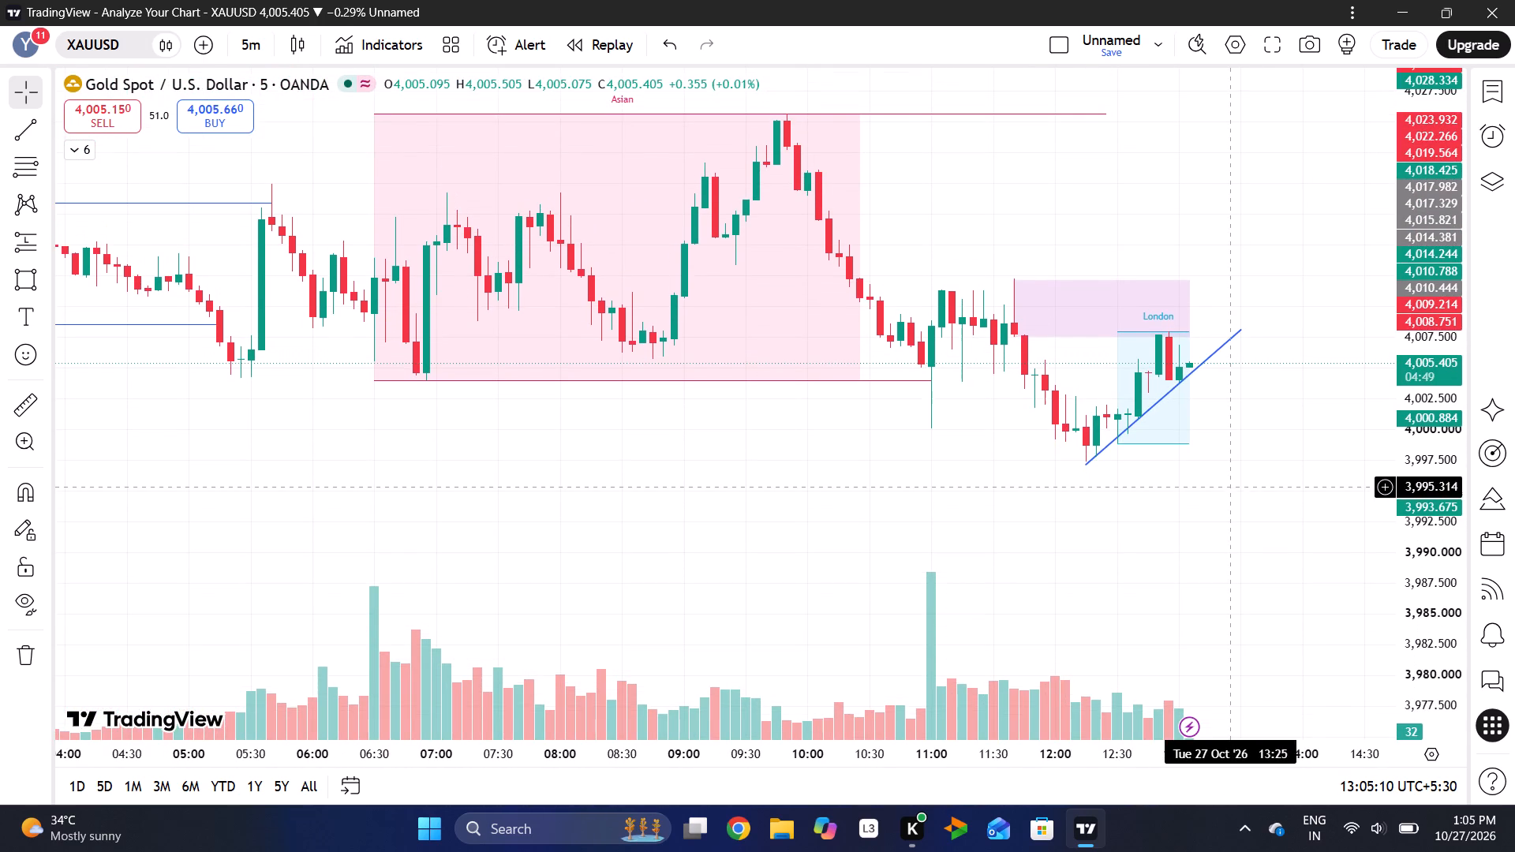
pyautogui.click(252, 43)
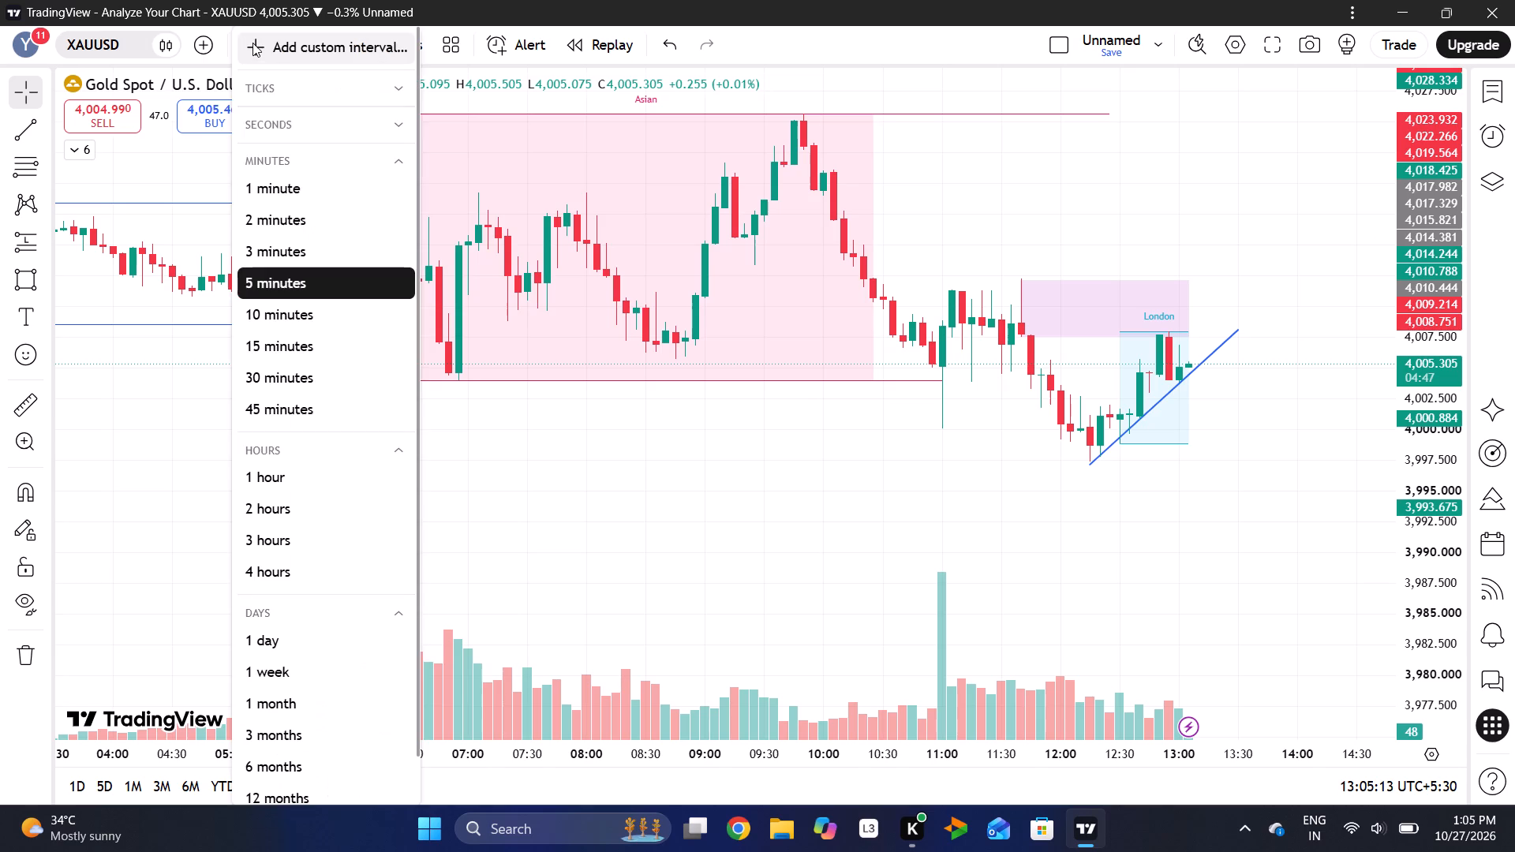
pyautogui.click(275, 380)
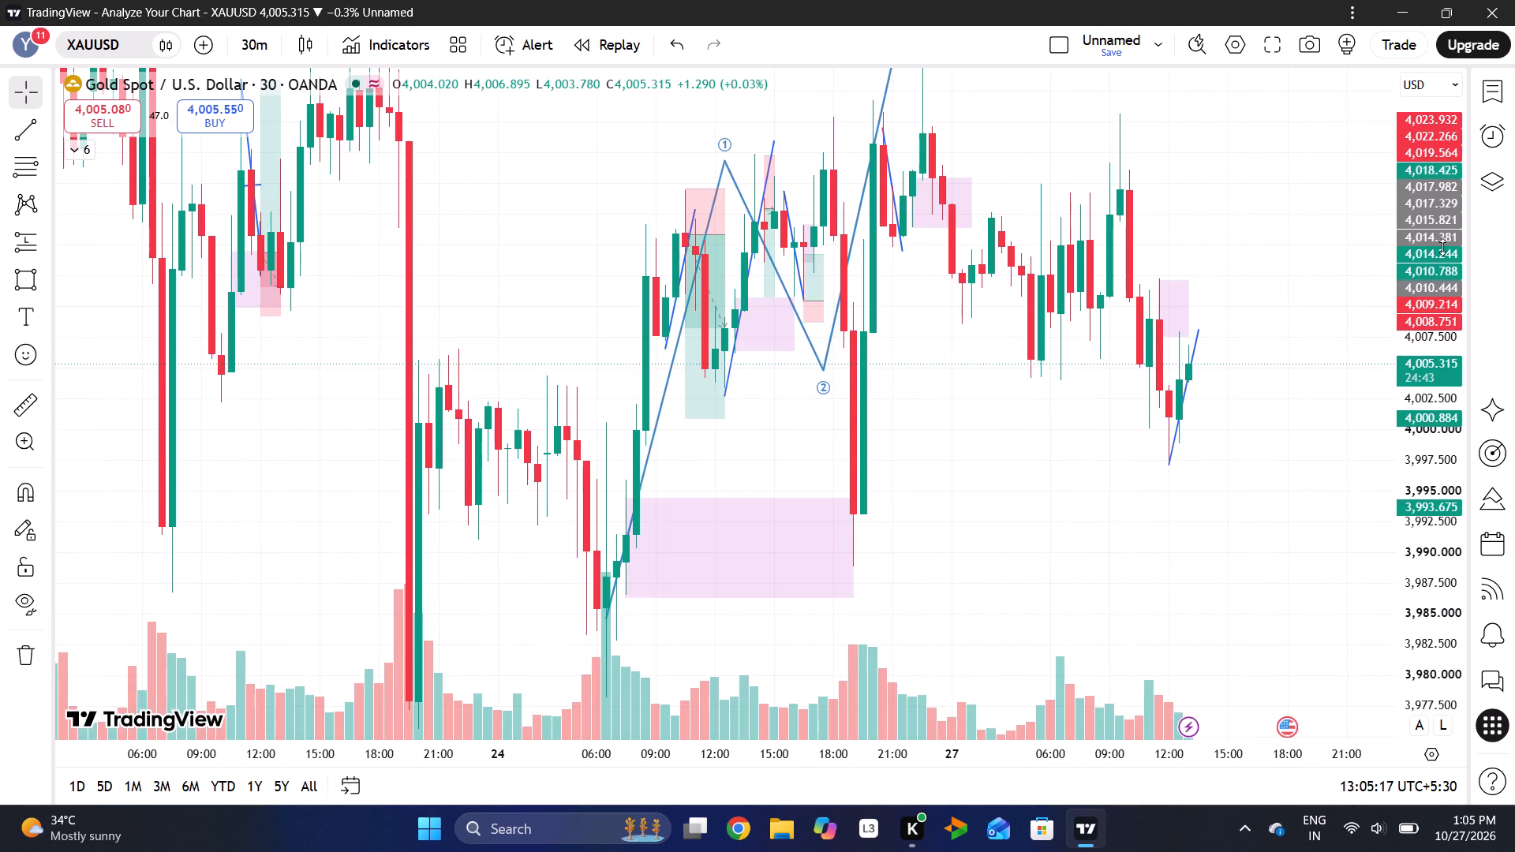
# Draw a rectangle zone from the 09:30 candle on 27 October to about 22:00, spanning about 4,016.9 to 4,025.4.
pyautogui.moveTo(1442, 247); pyautogui.dragTo(1399, 454)
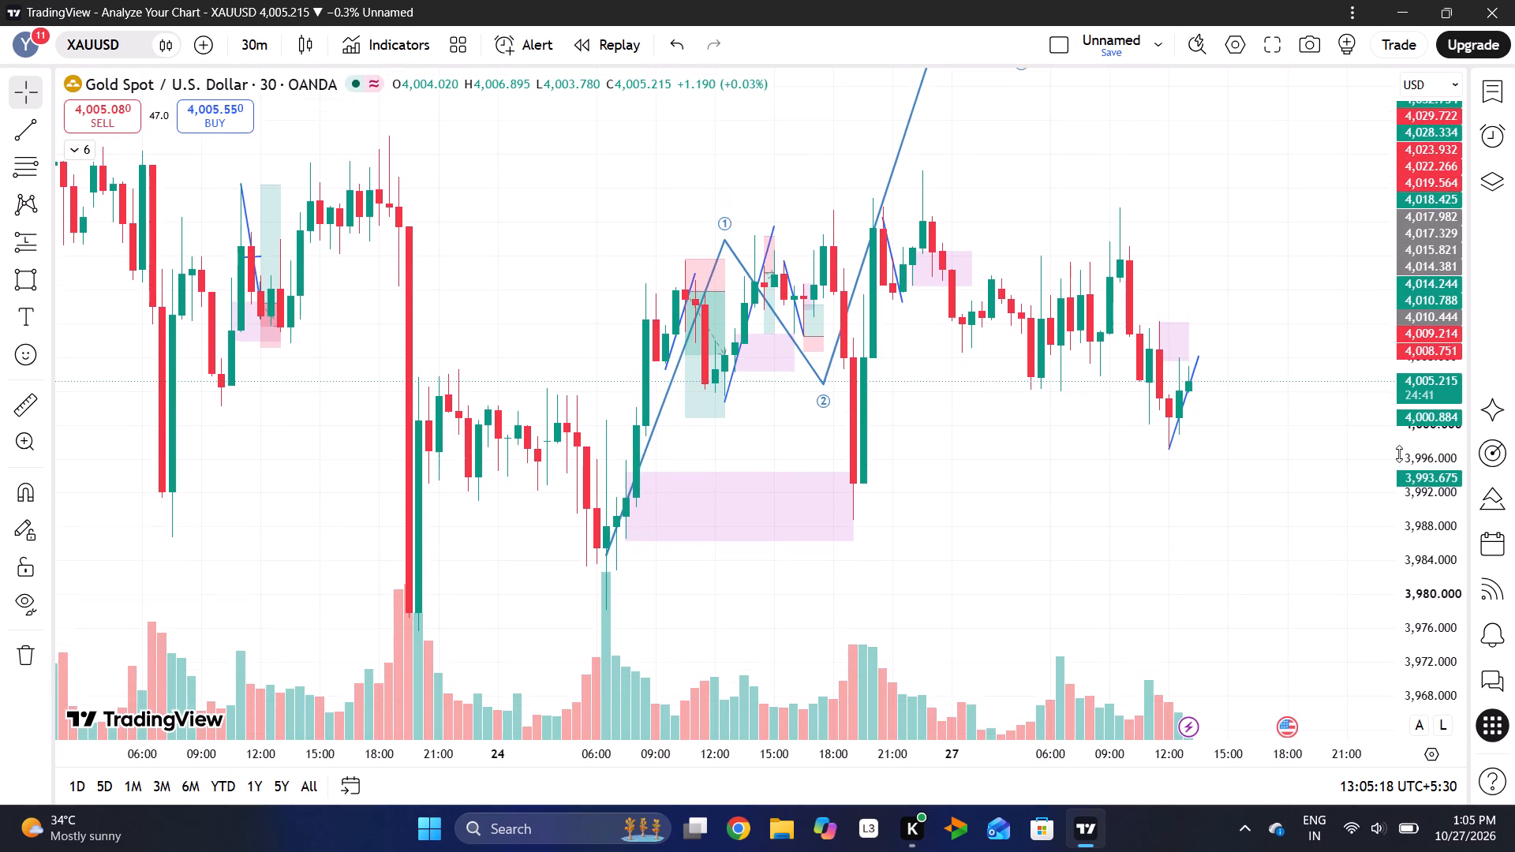
pyautogui.moveTo(1399, 454); pyautogui.dragTo(1371, 188)
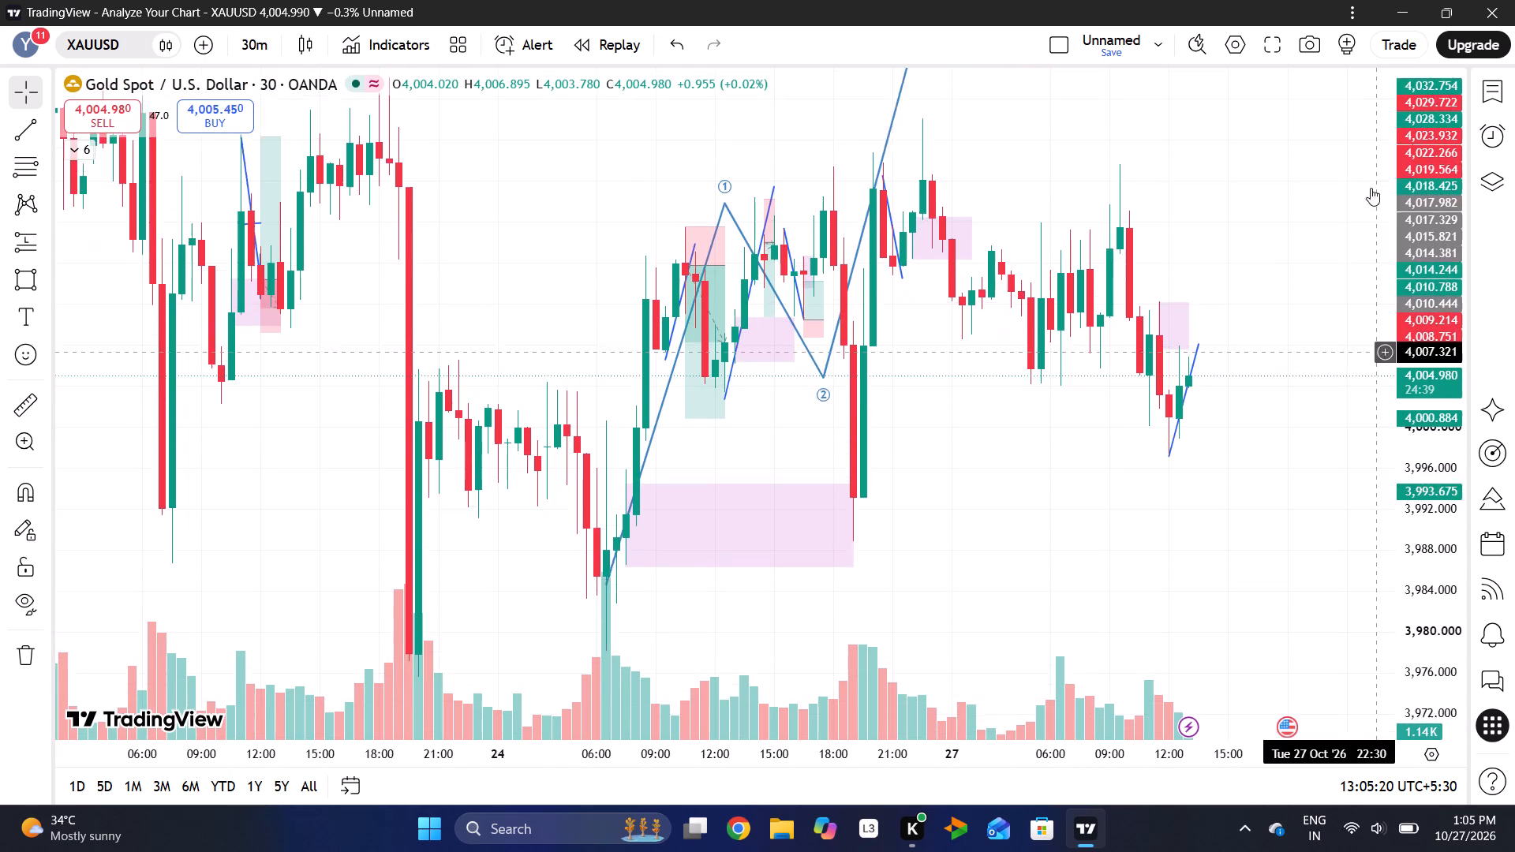
pyautogui.moveTo(1371, 188); pyautogui.dragTo(1367, 180)
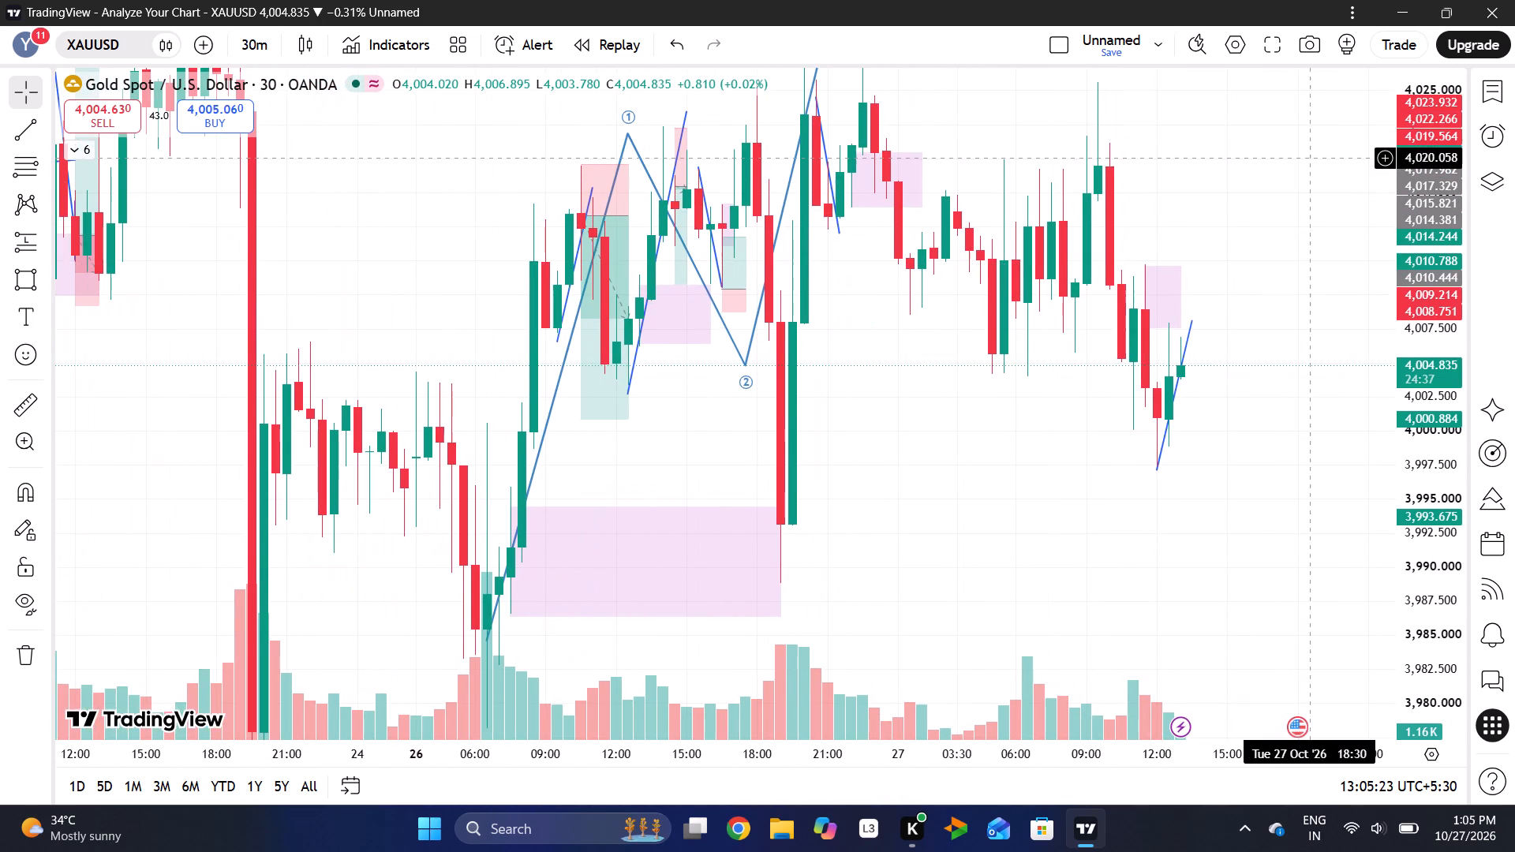
pyautogui.moveTo(1312, 157); pyautogui.dragTo(1195, 331)
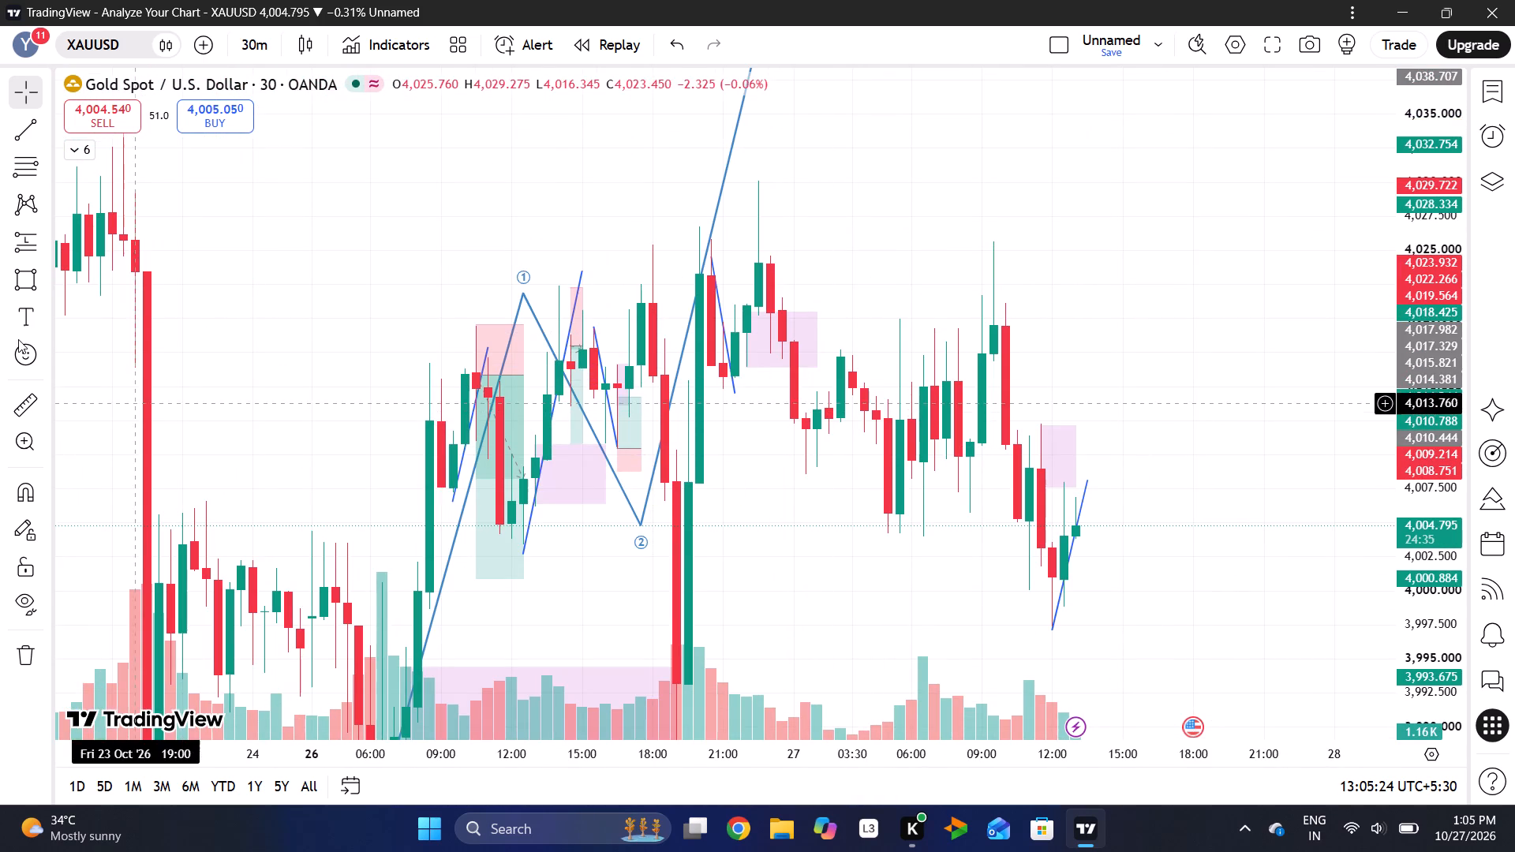
pyautogui.click(21, 274)
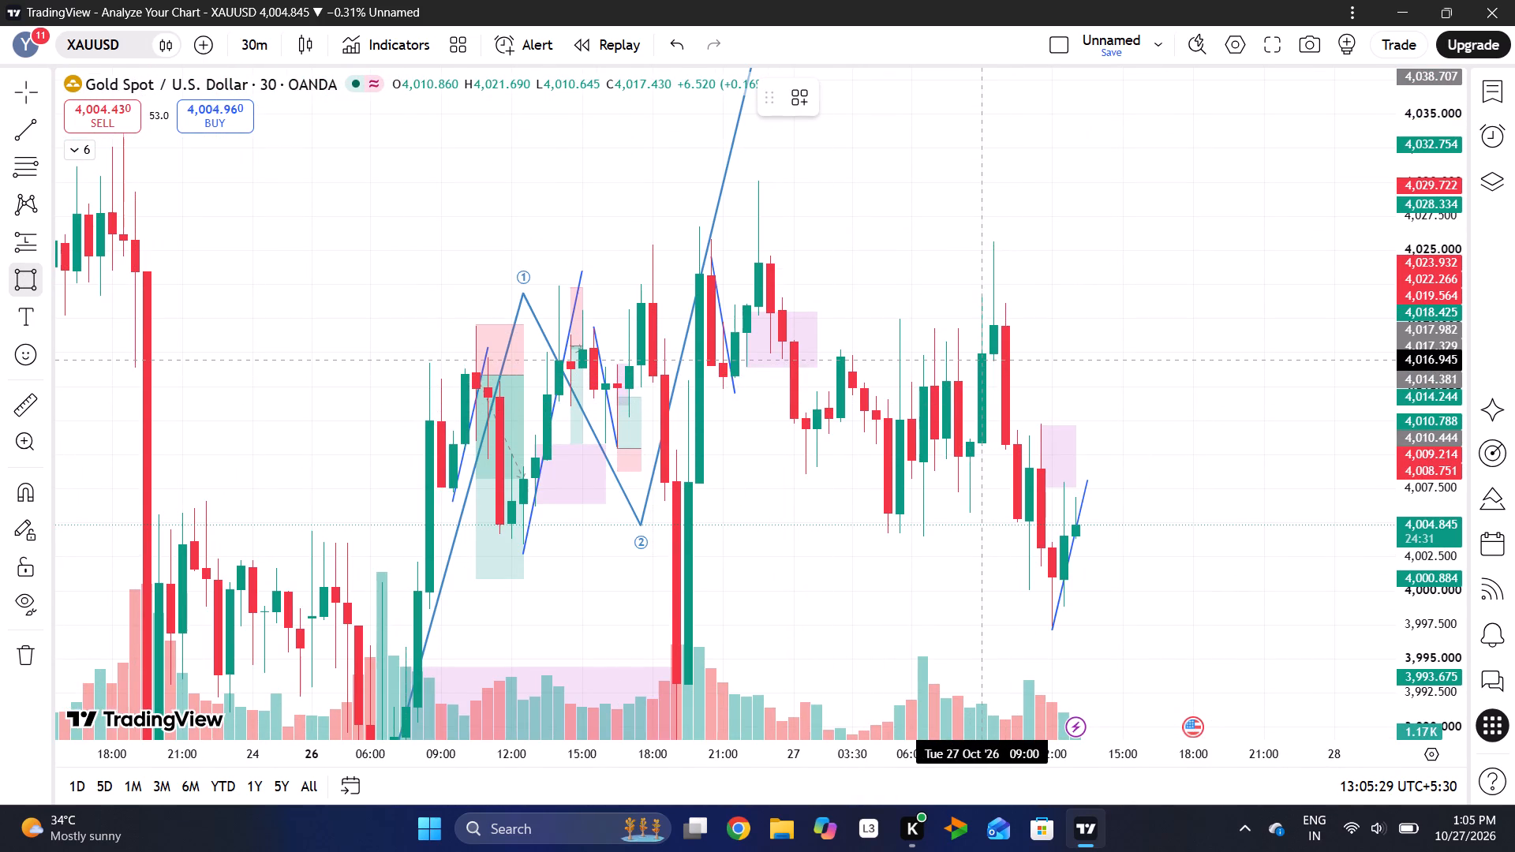
pyautogui.moveTo(997, 361); pyautogui.dragTo(1043, 278)
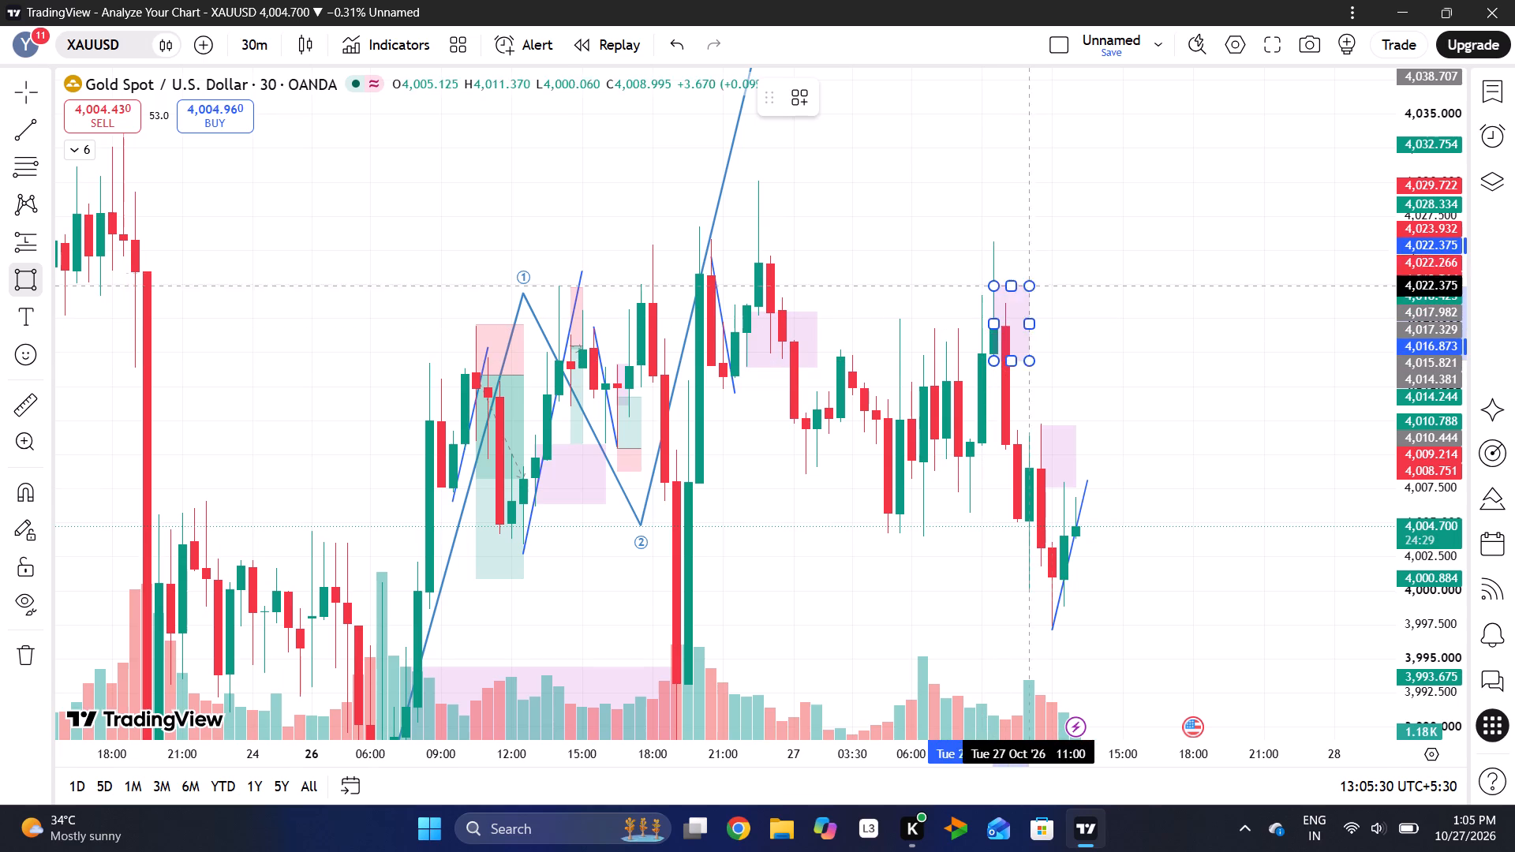
pyautogui.moveTo(1043, 278); pyautogui.dragTo(1301, 254)
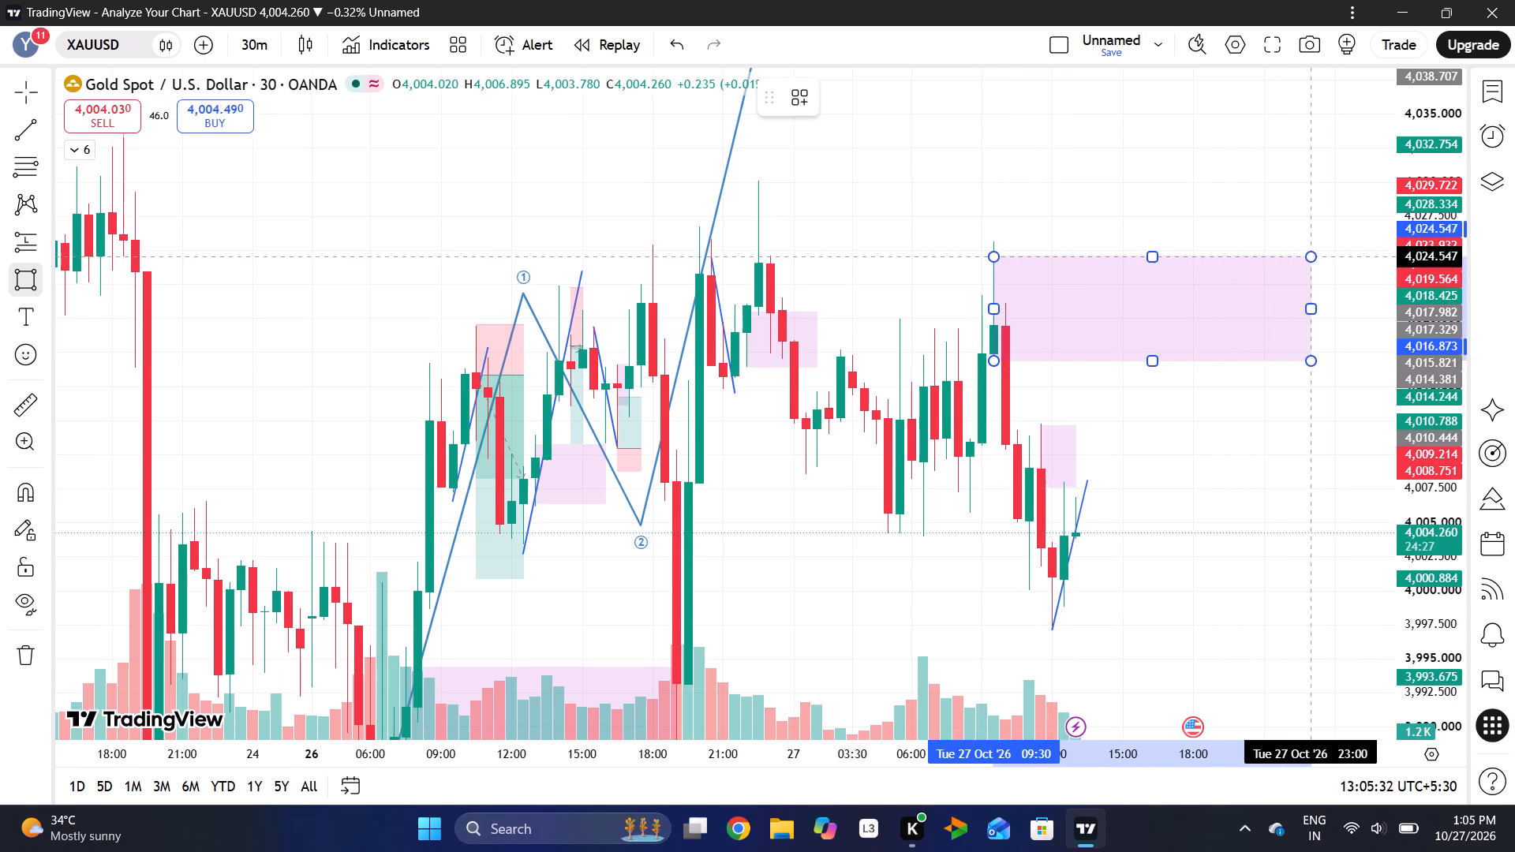
pyautogui.moveTo(1301, 254); pyautogui.dragTo(1288, 245)
pyautogui.click(1288, 245)
pyautogui.click(1260, 458)
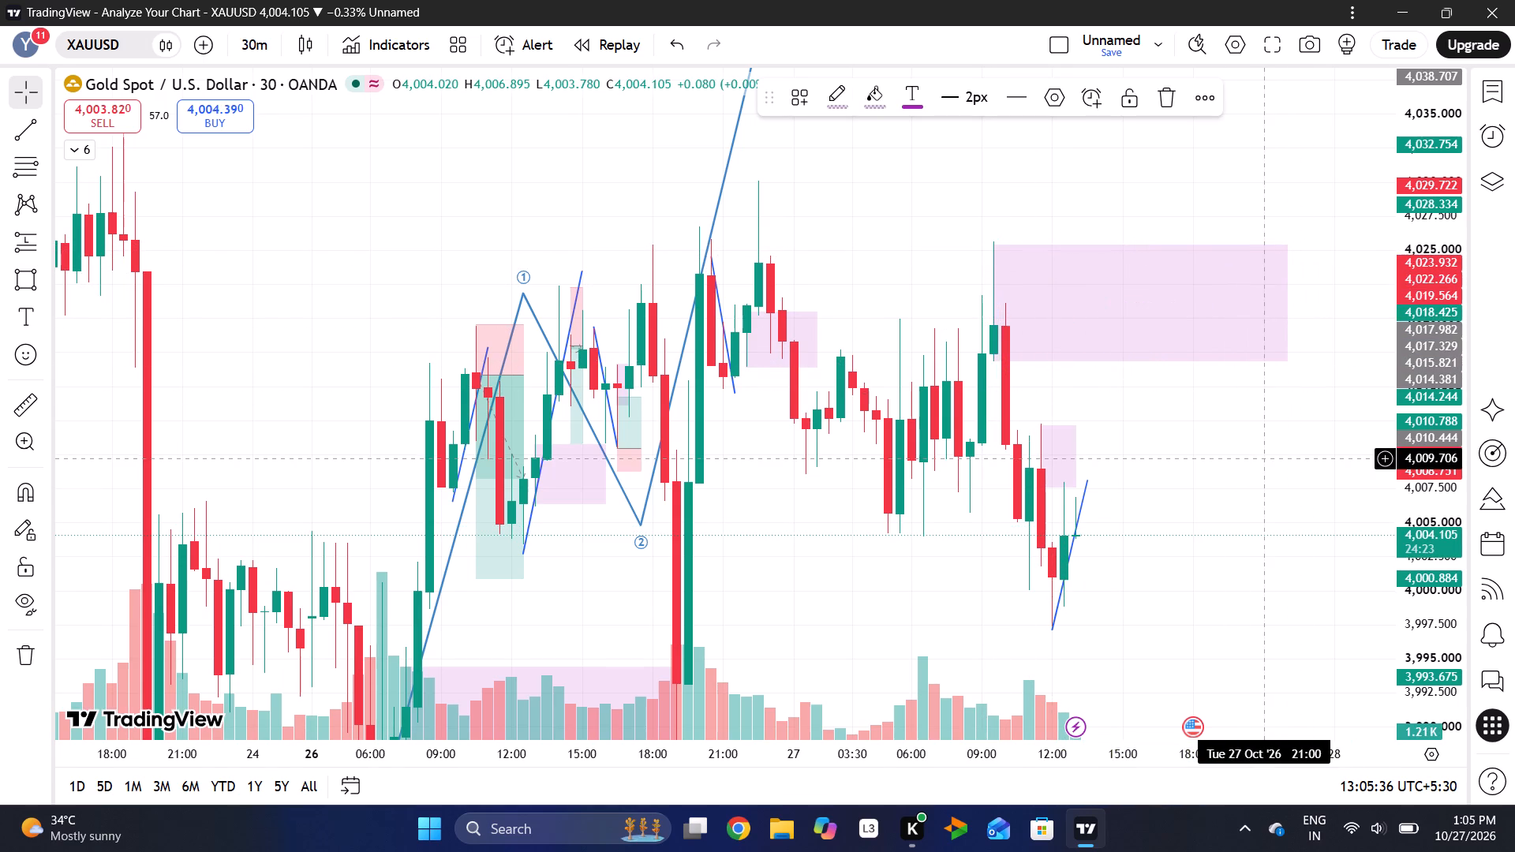
# Switch the chart to the 1-hour interval.
pyautogui.moveTo(1426, 334); pyautogui.dragTo(1393, 484)
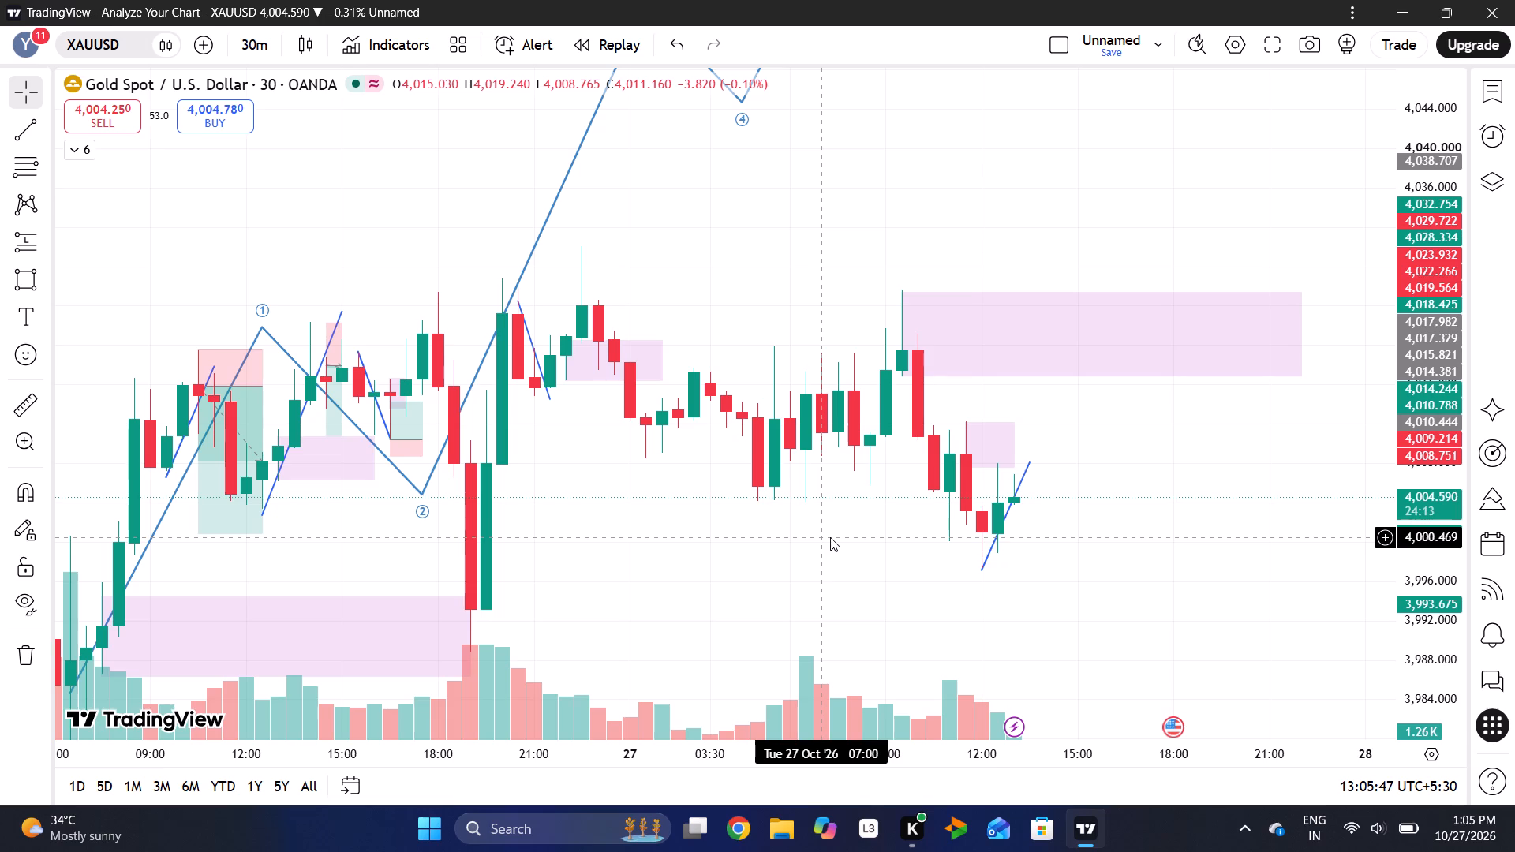
pyautogui.moveTo(1402, 350); pyautogui.dragTo(1395, 395)
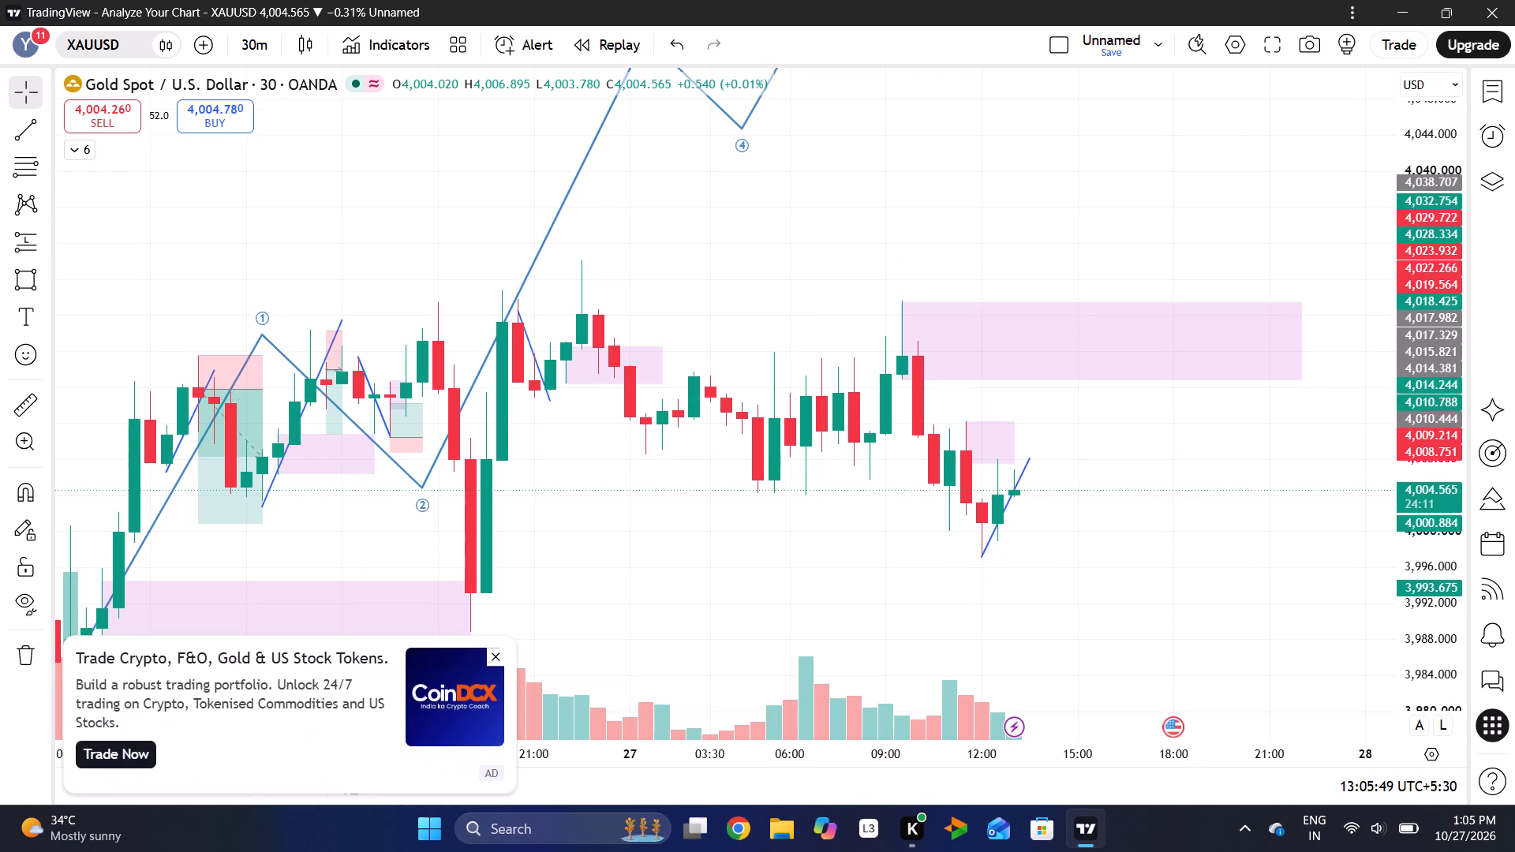
pyautogui.moveTo(1237, 432); pyautogui.dragTo(1060, 390)
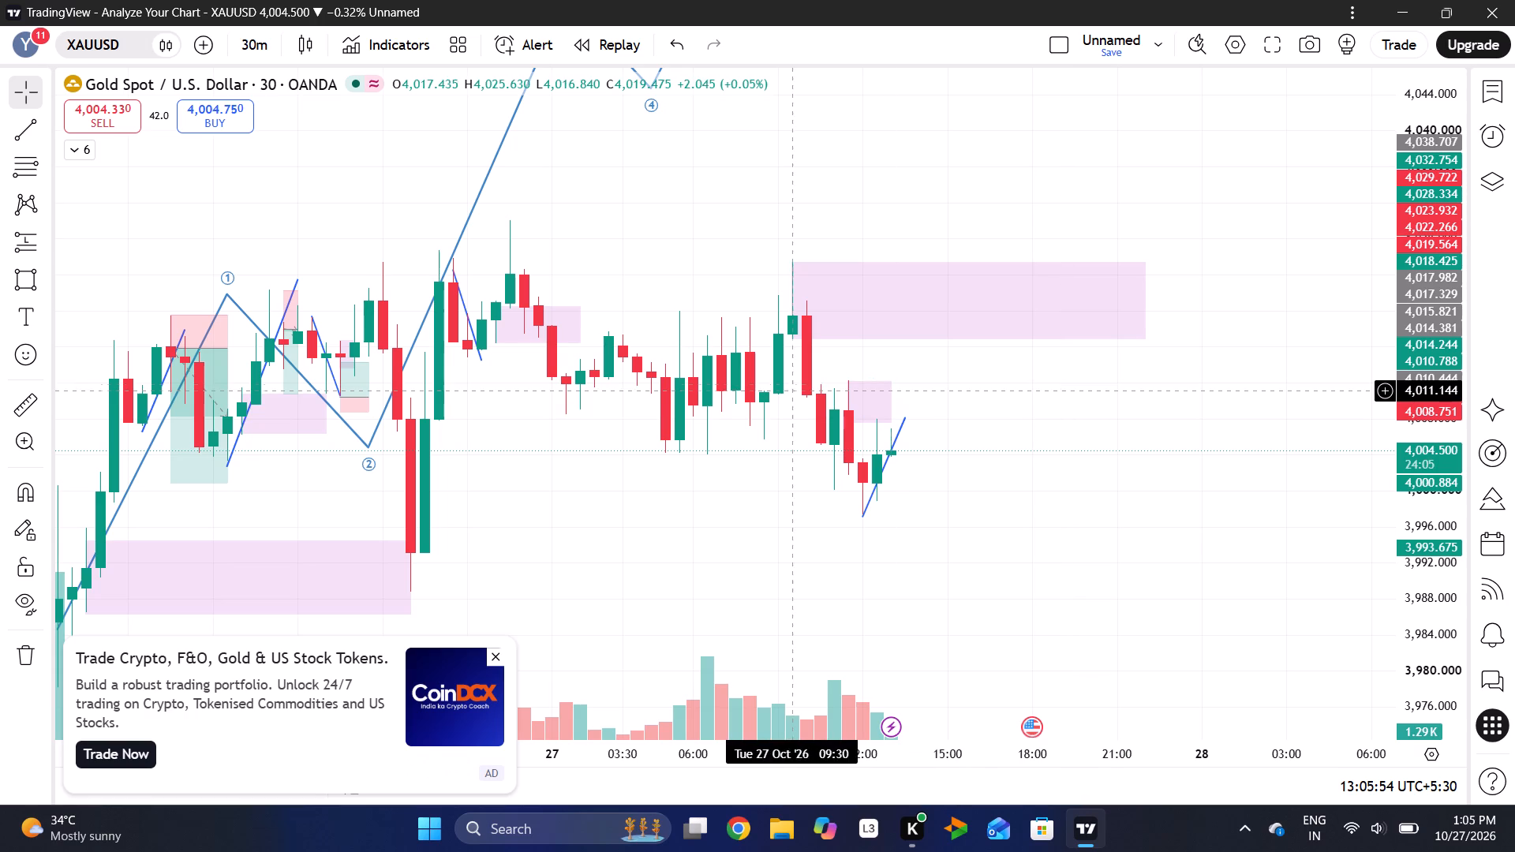
pyautogui.click(254, 51)
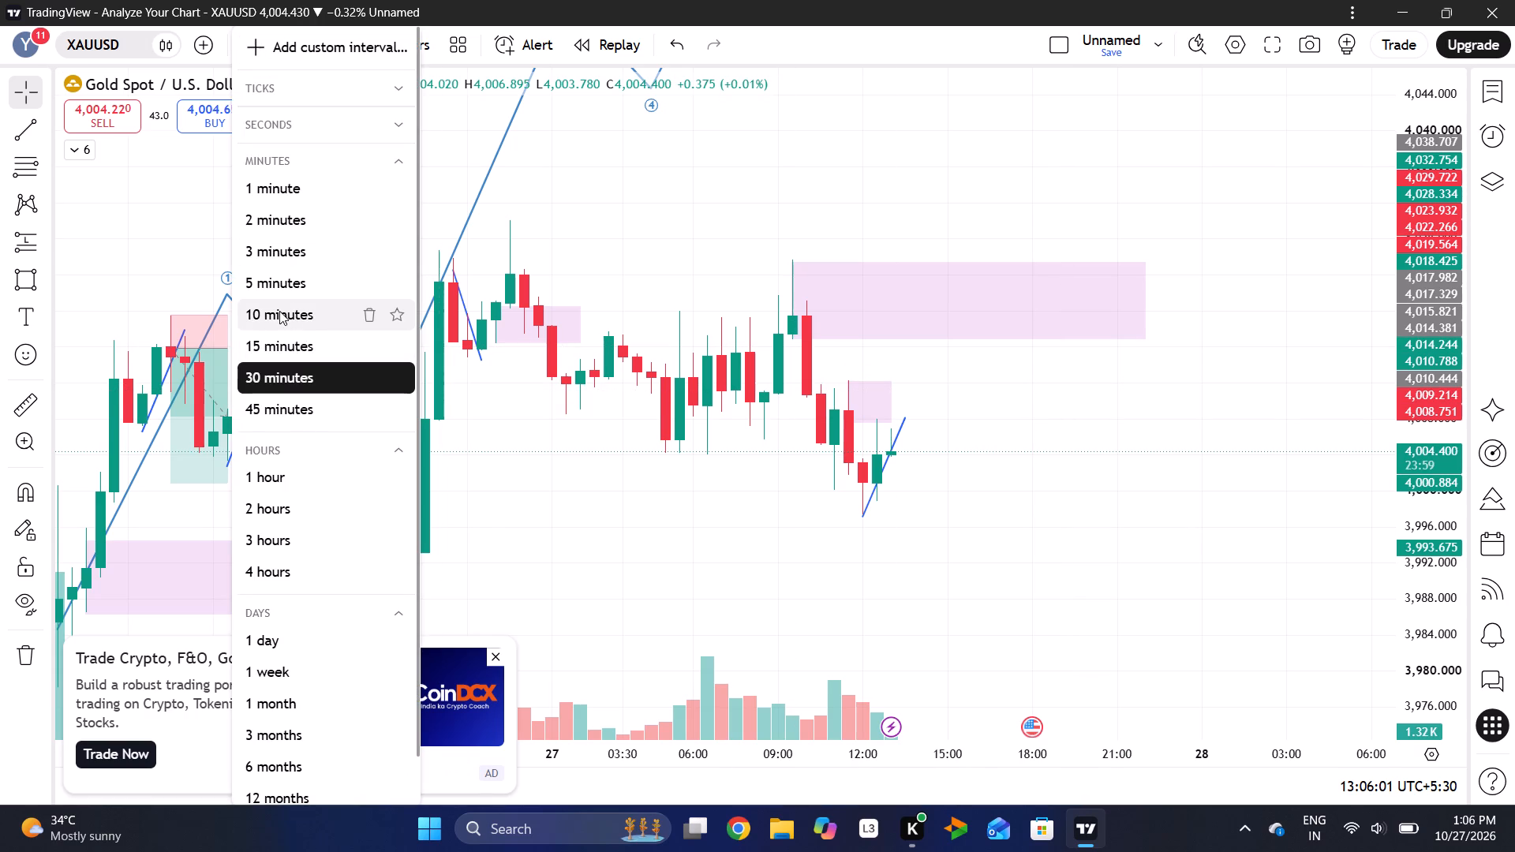
pyautogui.click(279, 473)
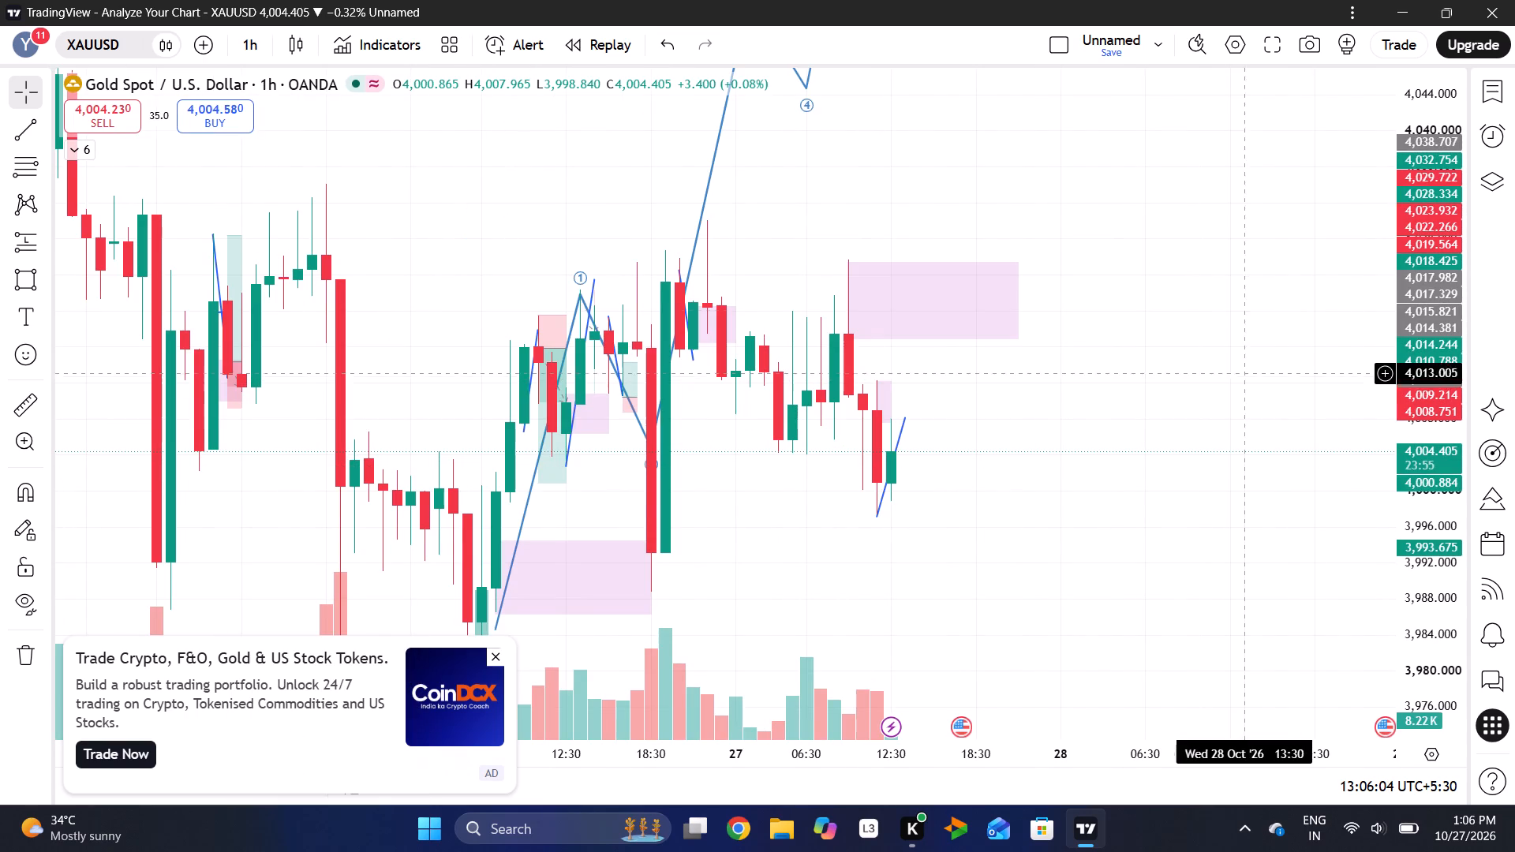
# Examine the 1-hour price action and marked zones from about 17 October to the current candle, dismissing the advertisement.
pyautogui.moveTo(1405, 226); pyautogui.dragTo(1405, 406)
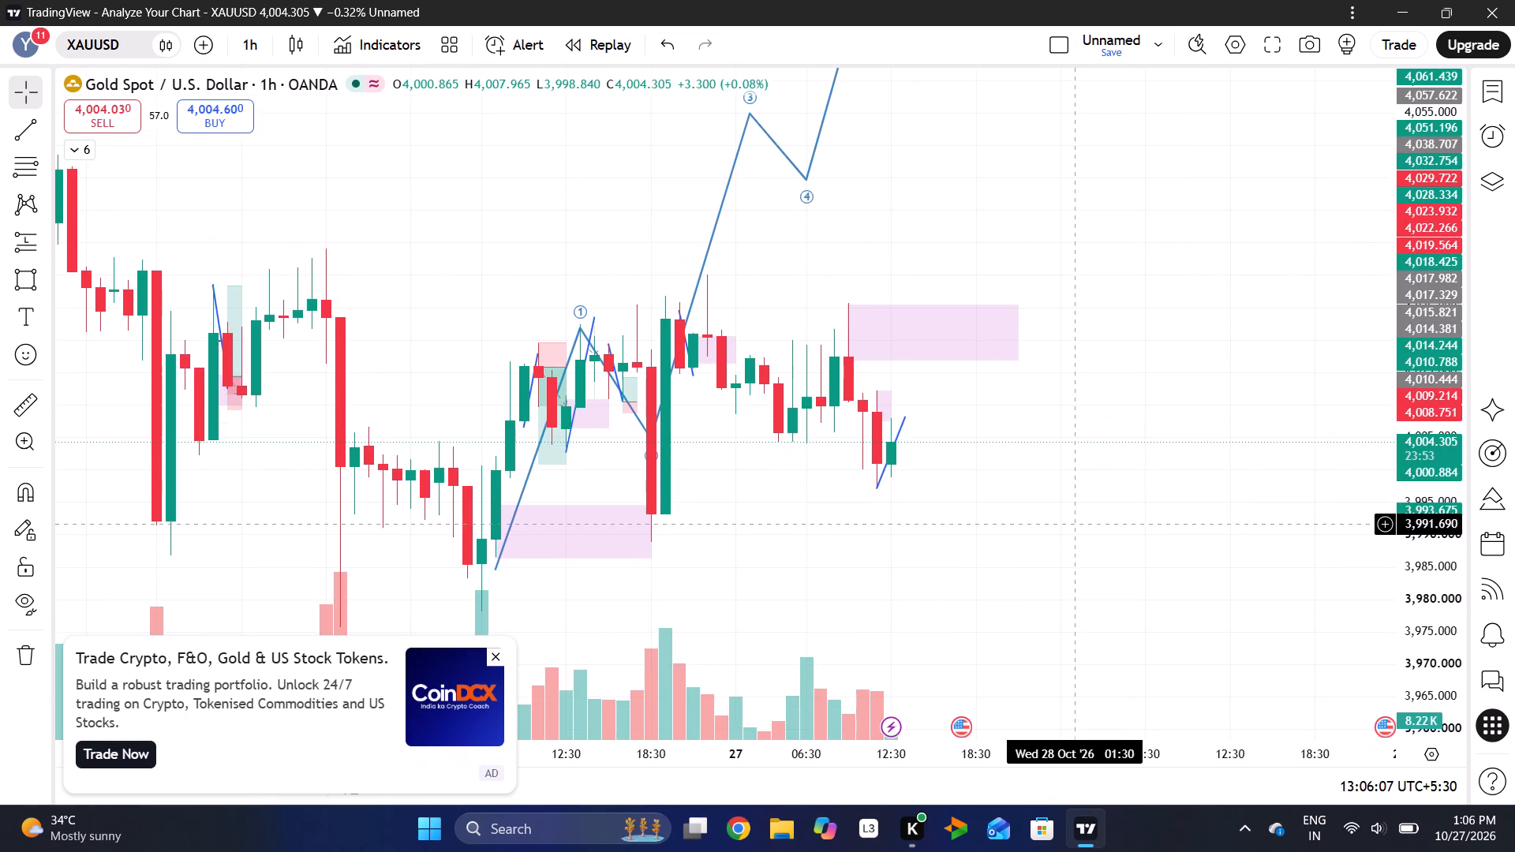
pyautogui.moveTo(932, 582); pyautogui.dragTo(1088, 480)
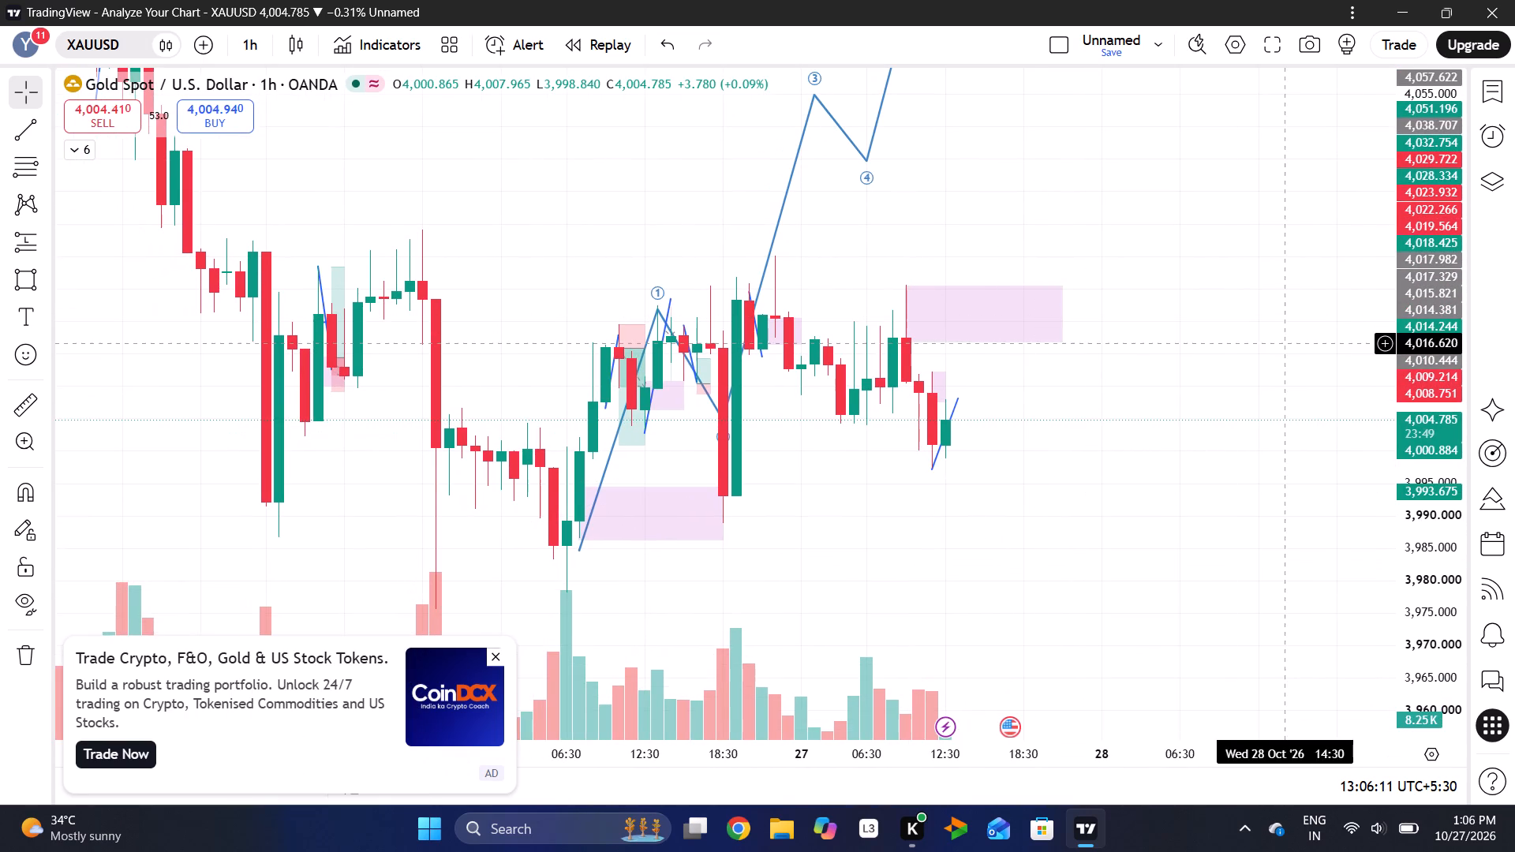
pyautogui.moveTo(1416, 316); pyautogui.dragTo(1420, 421)
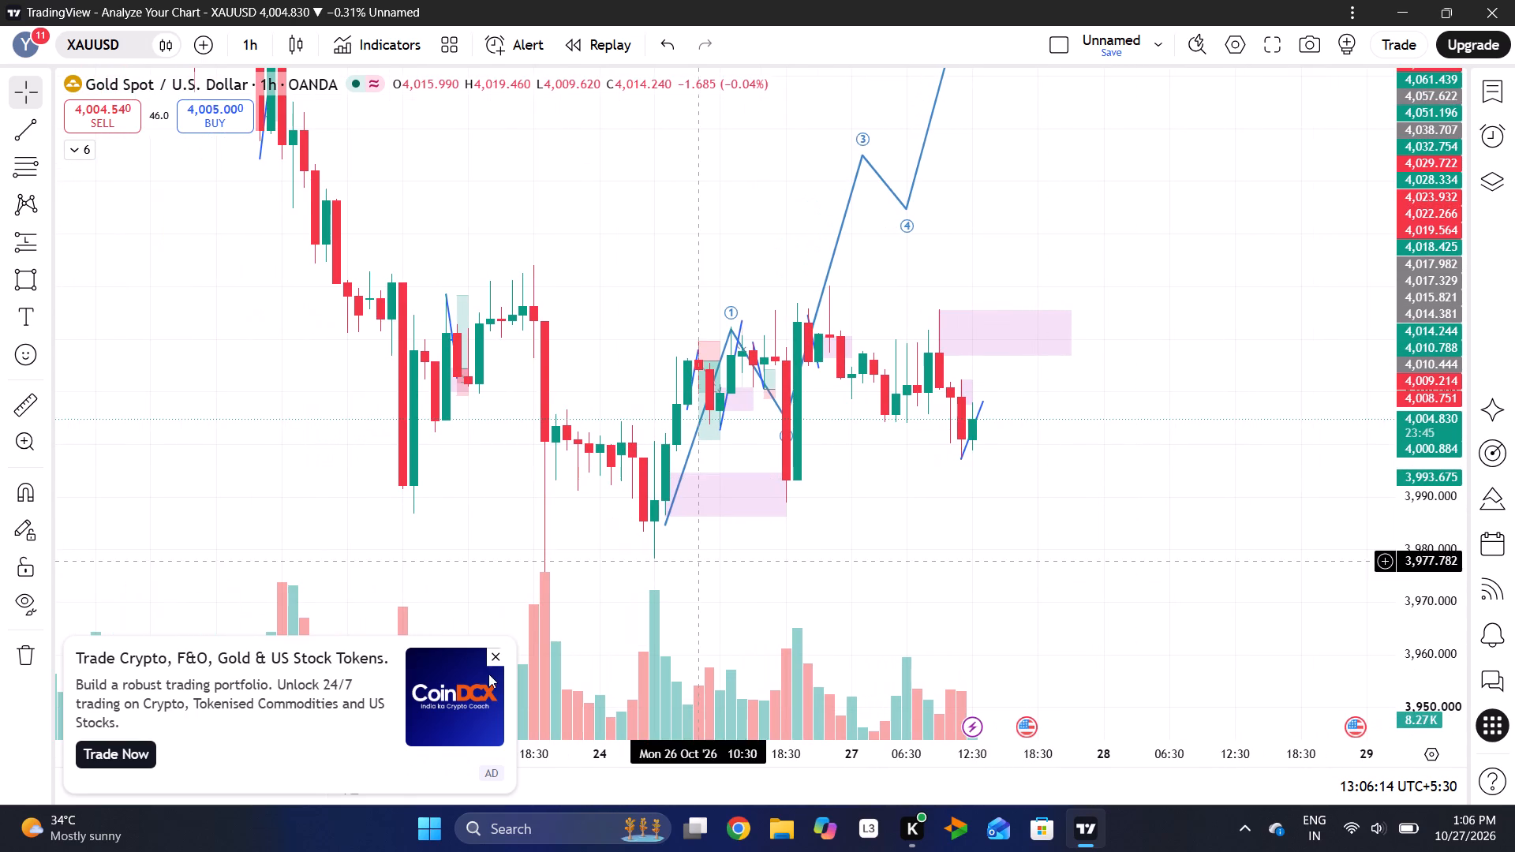
pyautogui.click(503, 656)
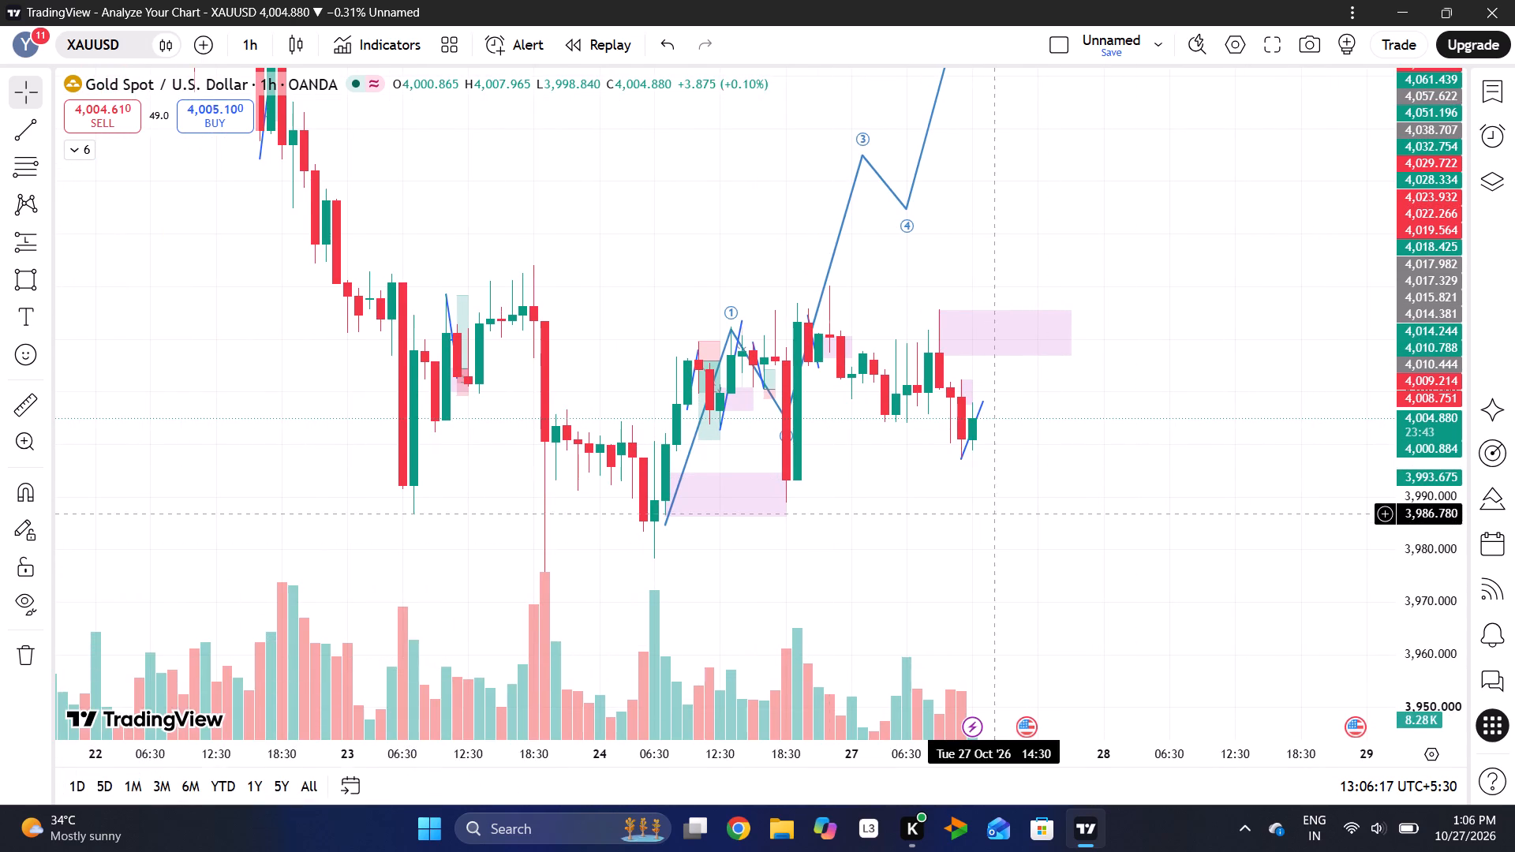
pyautogui.moveTo(1412, 277); pyautogui.dragTo(1391, 450)
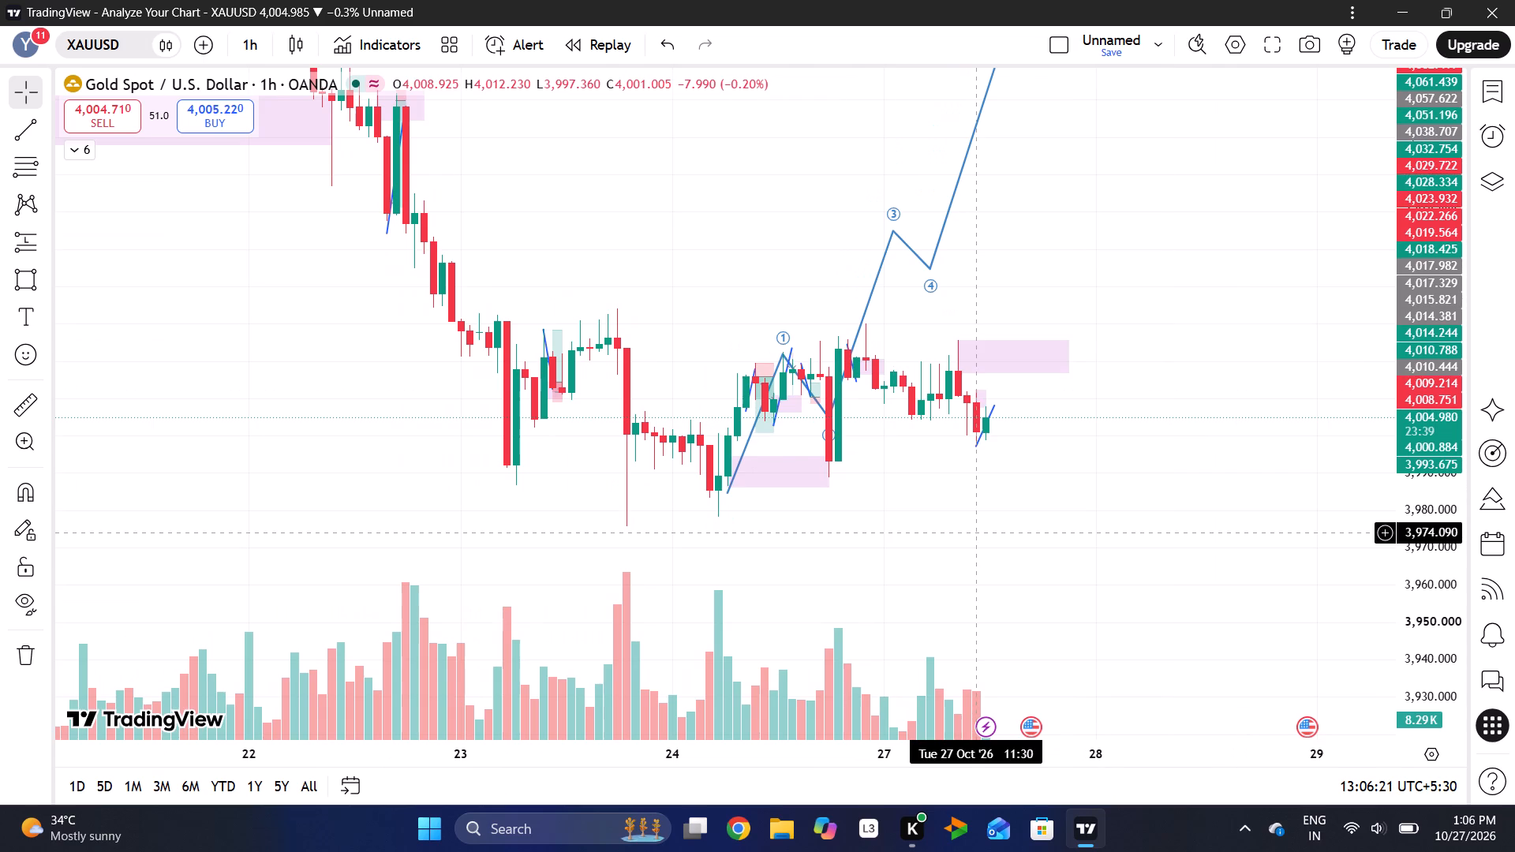
pyautogui.moveTo(784, 558); pyautogui.dragTo(1060, 587)
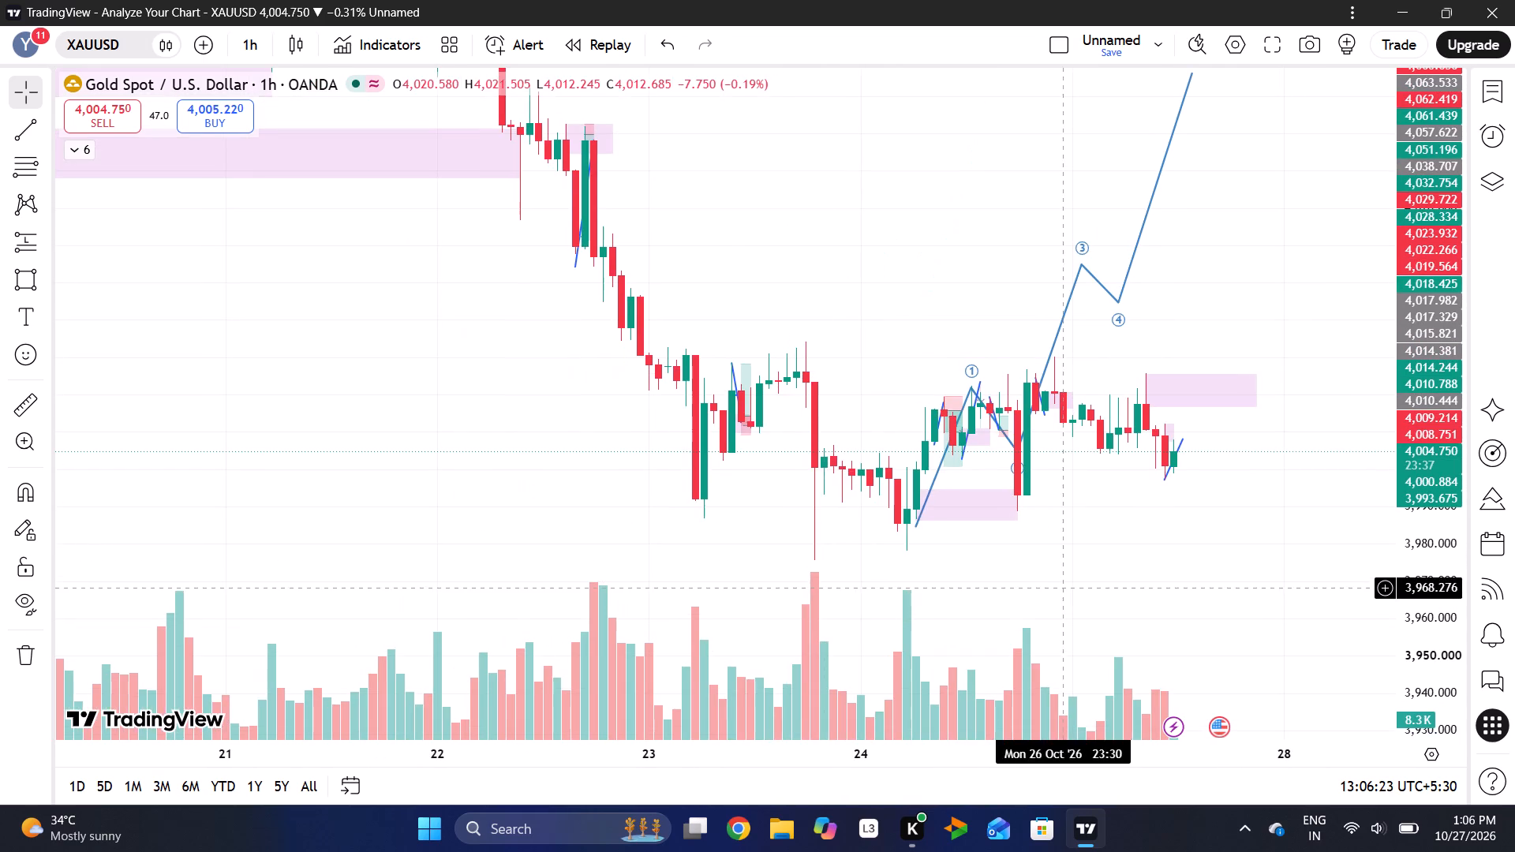
pyautogui.moveTo(715, 543); pyautogui.dragTo(908, 667)
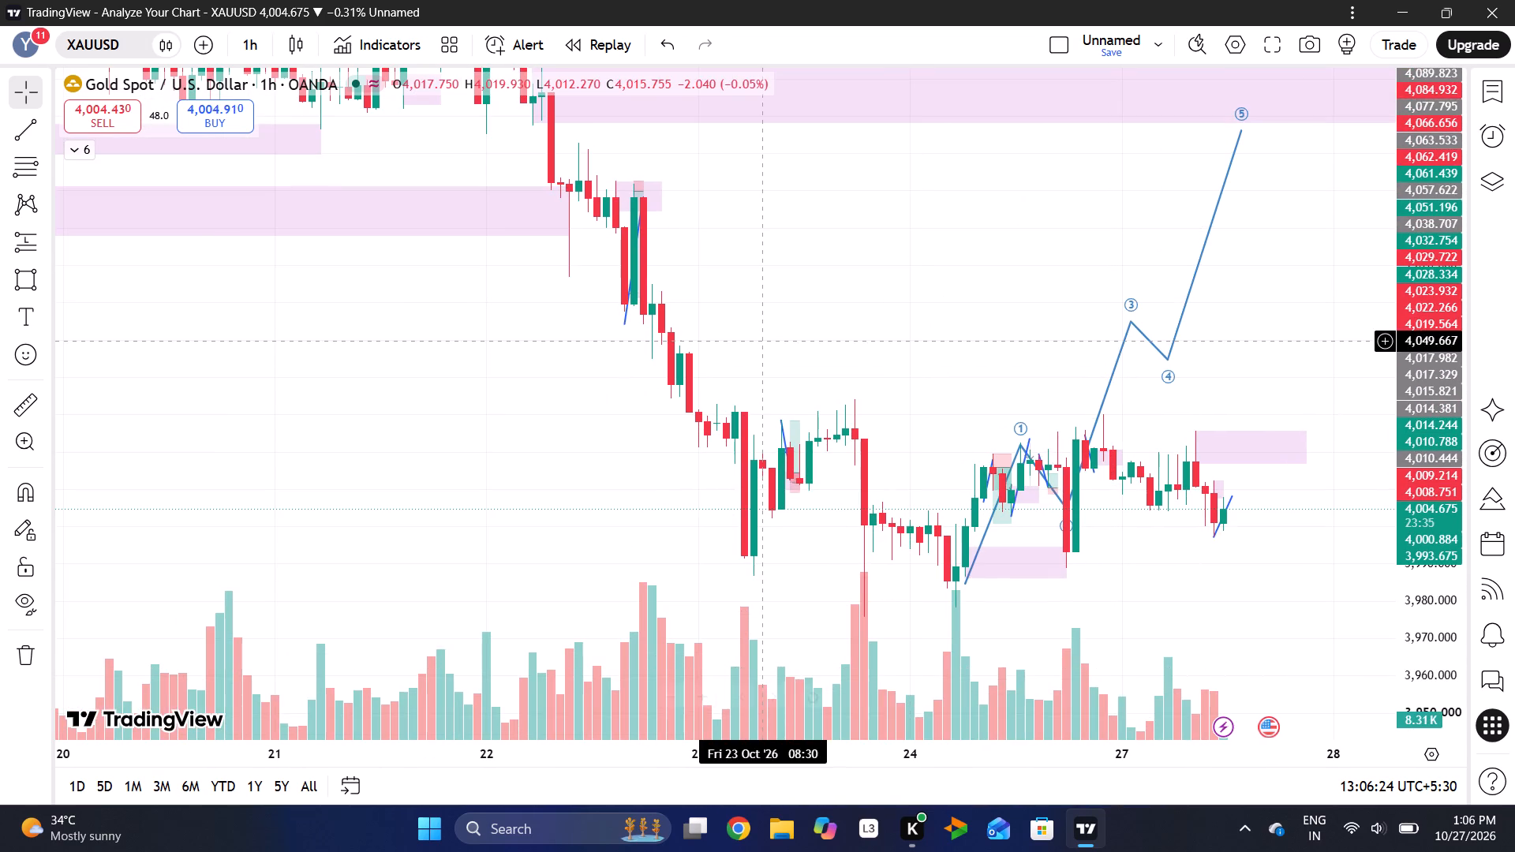
pyautogui.moveTo(761, 339); pyautogui.dragTo(1044, 566)
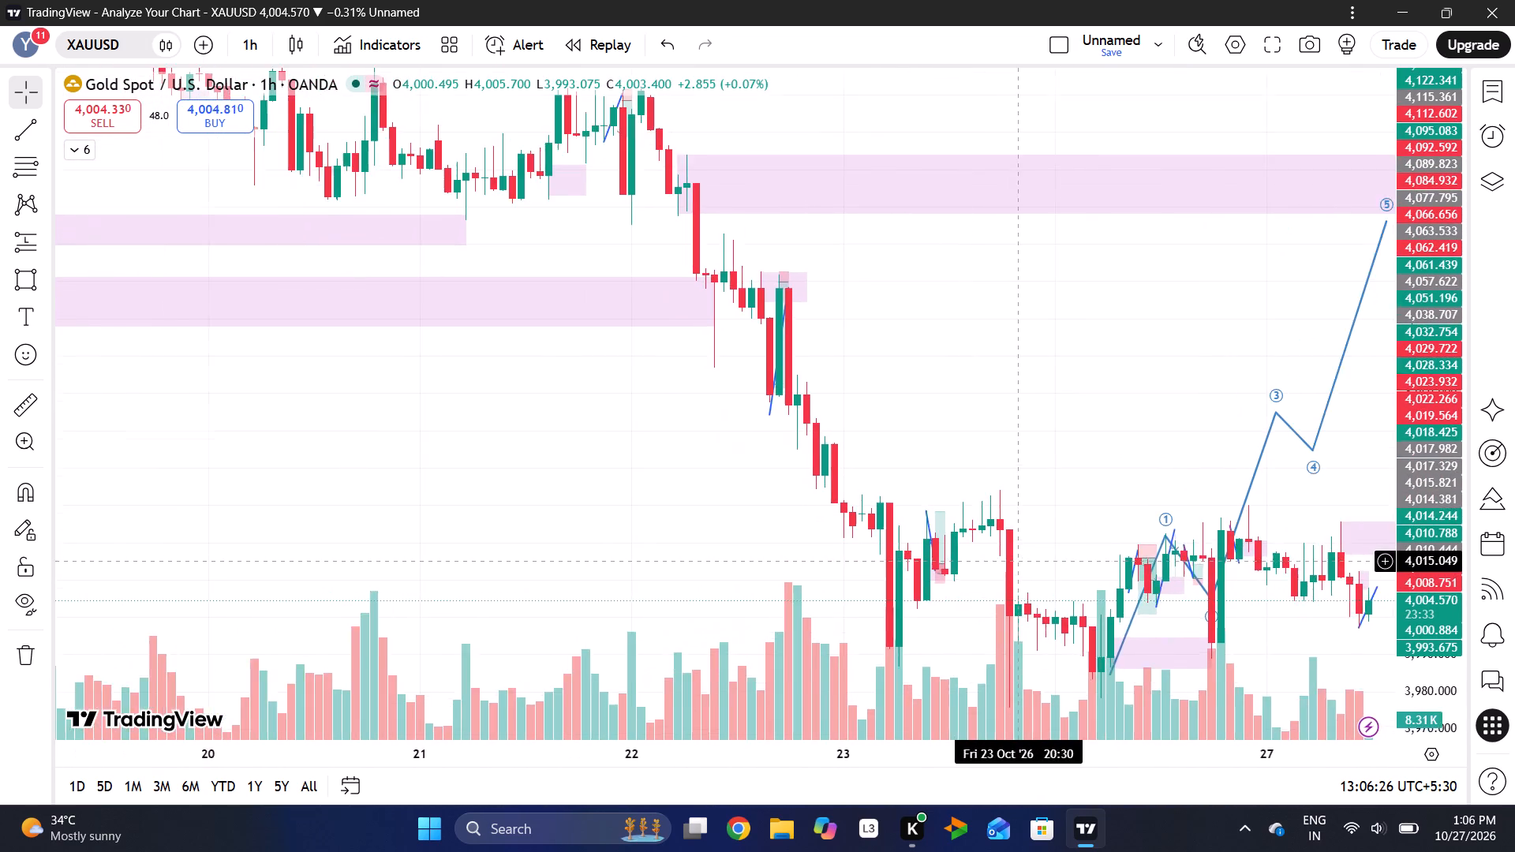
pyautogui.moveTo(1044, 566); pyautogui.dragTo(1098, 576)
pyautogui.moveTo(1053, 410); pyautogui.dragTo(1061, 474)
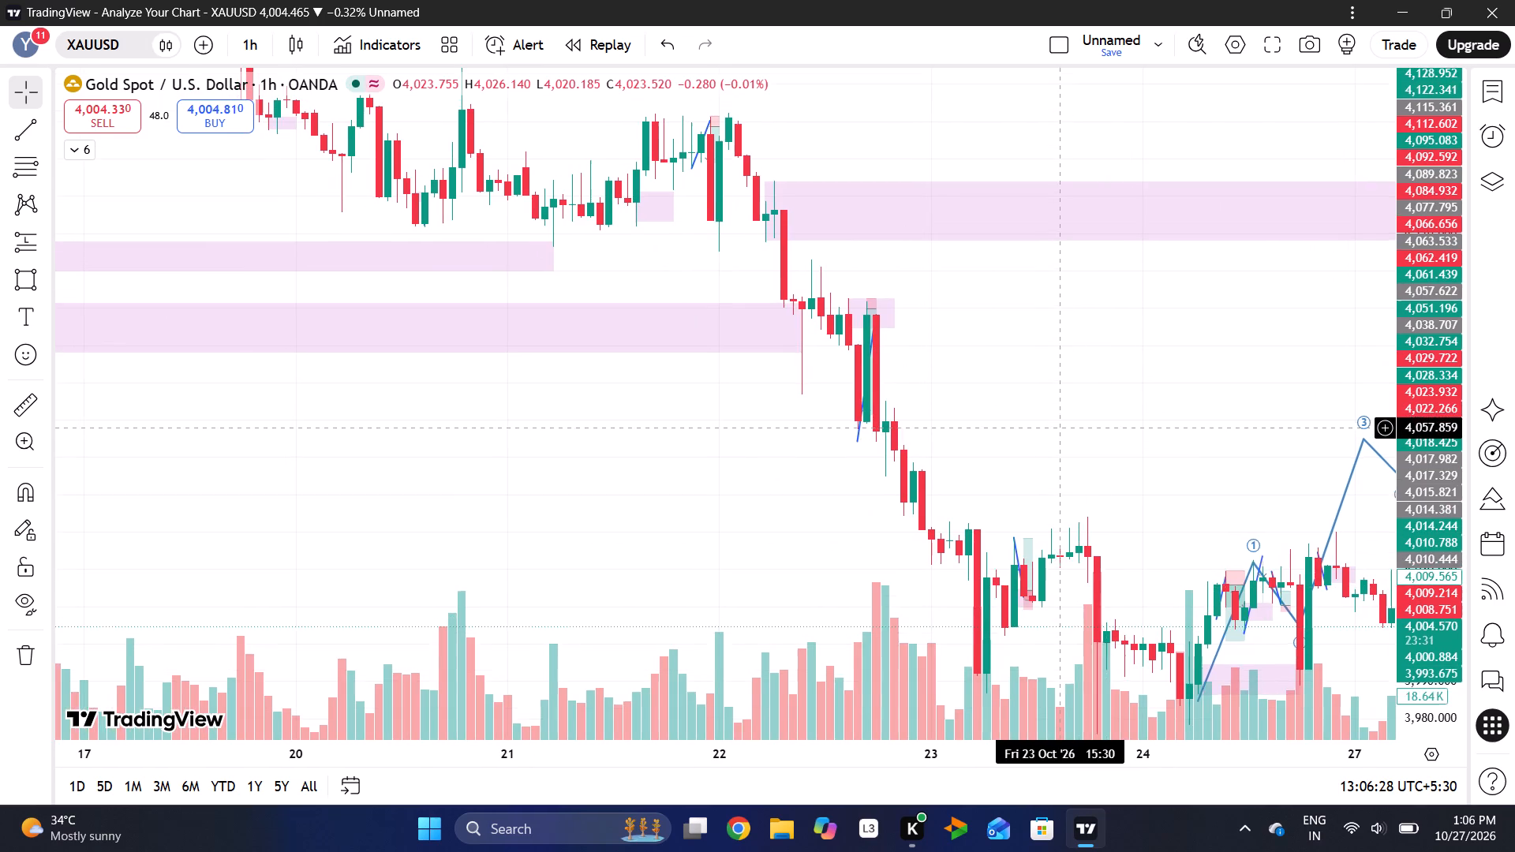
pyautogui.moveTo(1061, 474); pyautogui.dragTo(1068, 497)
pyautogui.moveTo(1068, 497); pyautogui.dragTo(1112, 559)
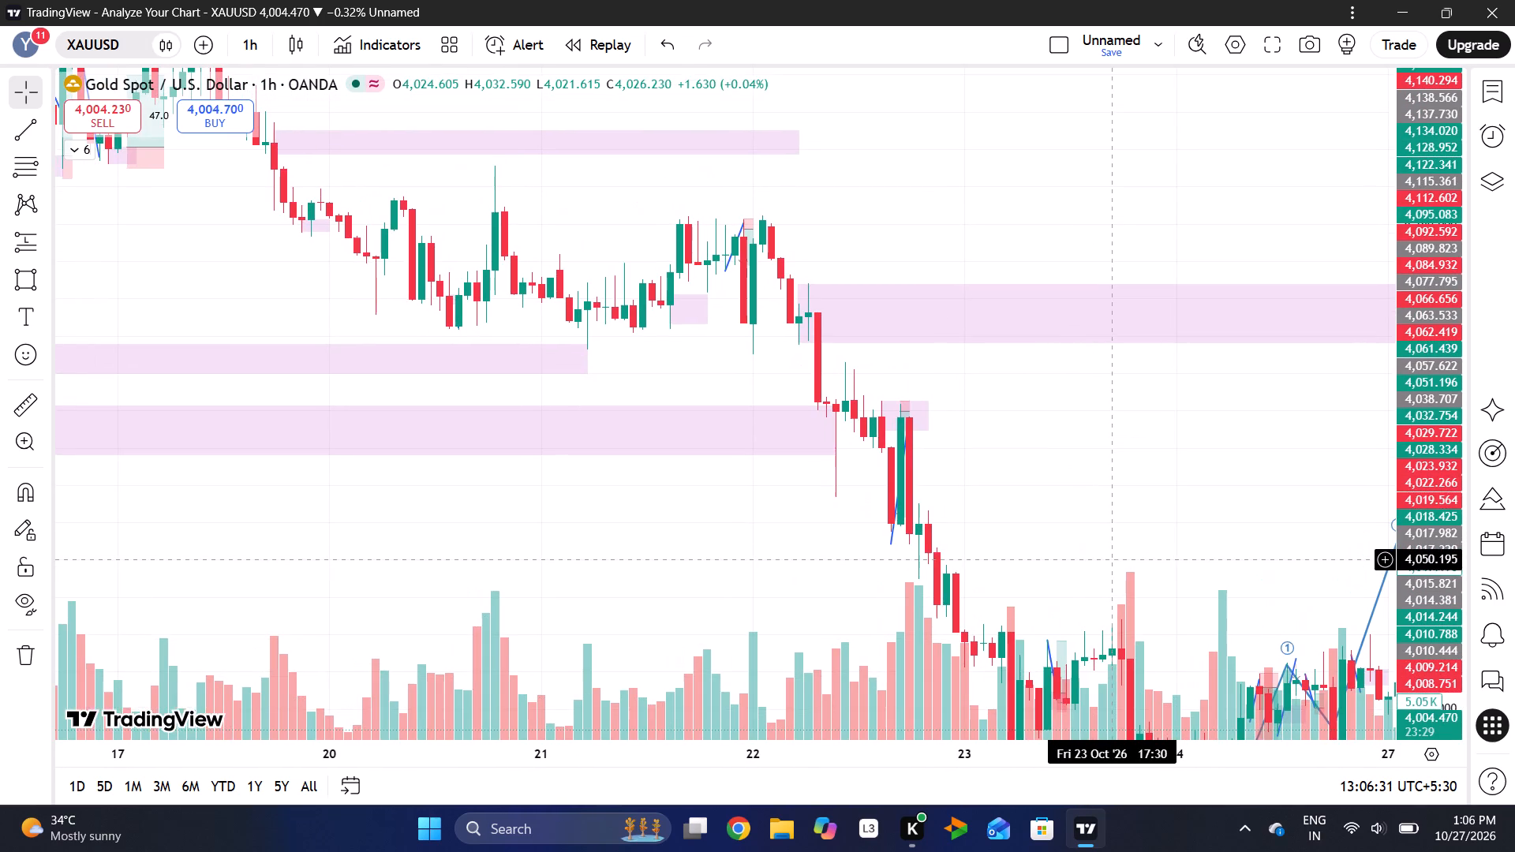
pyautogui.moveTo(1112, 559); pyautogui.dragTo(922, 433)
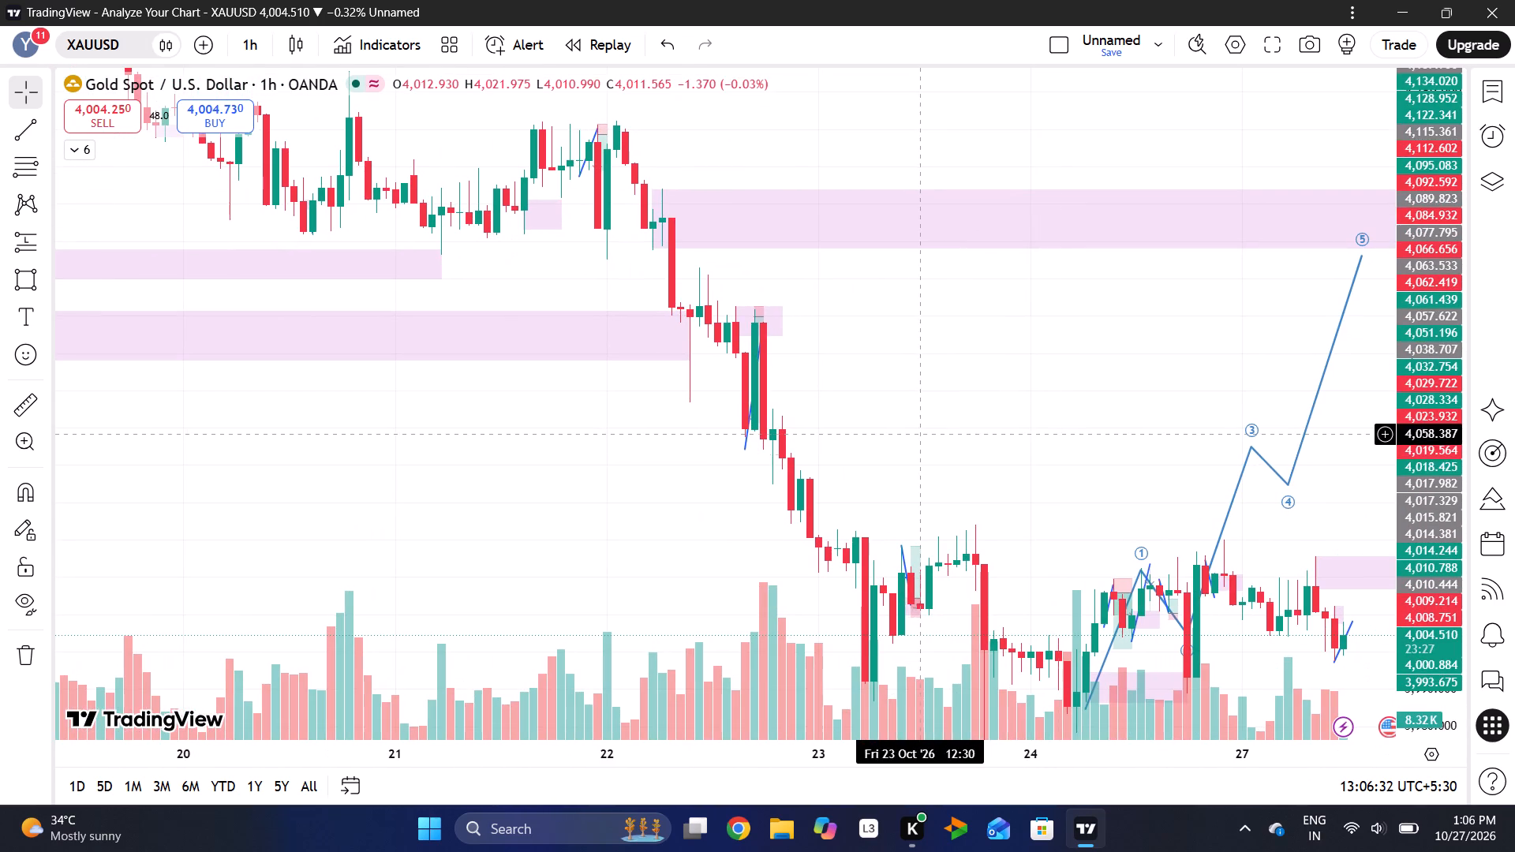
pyautogui.moveTo(1065, 458); pyautogui.dragTo(897, 379)
pyautogui.moveTo(978, 398); pyautogui.dragTo(960, 390)
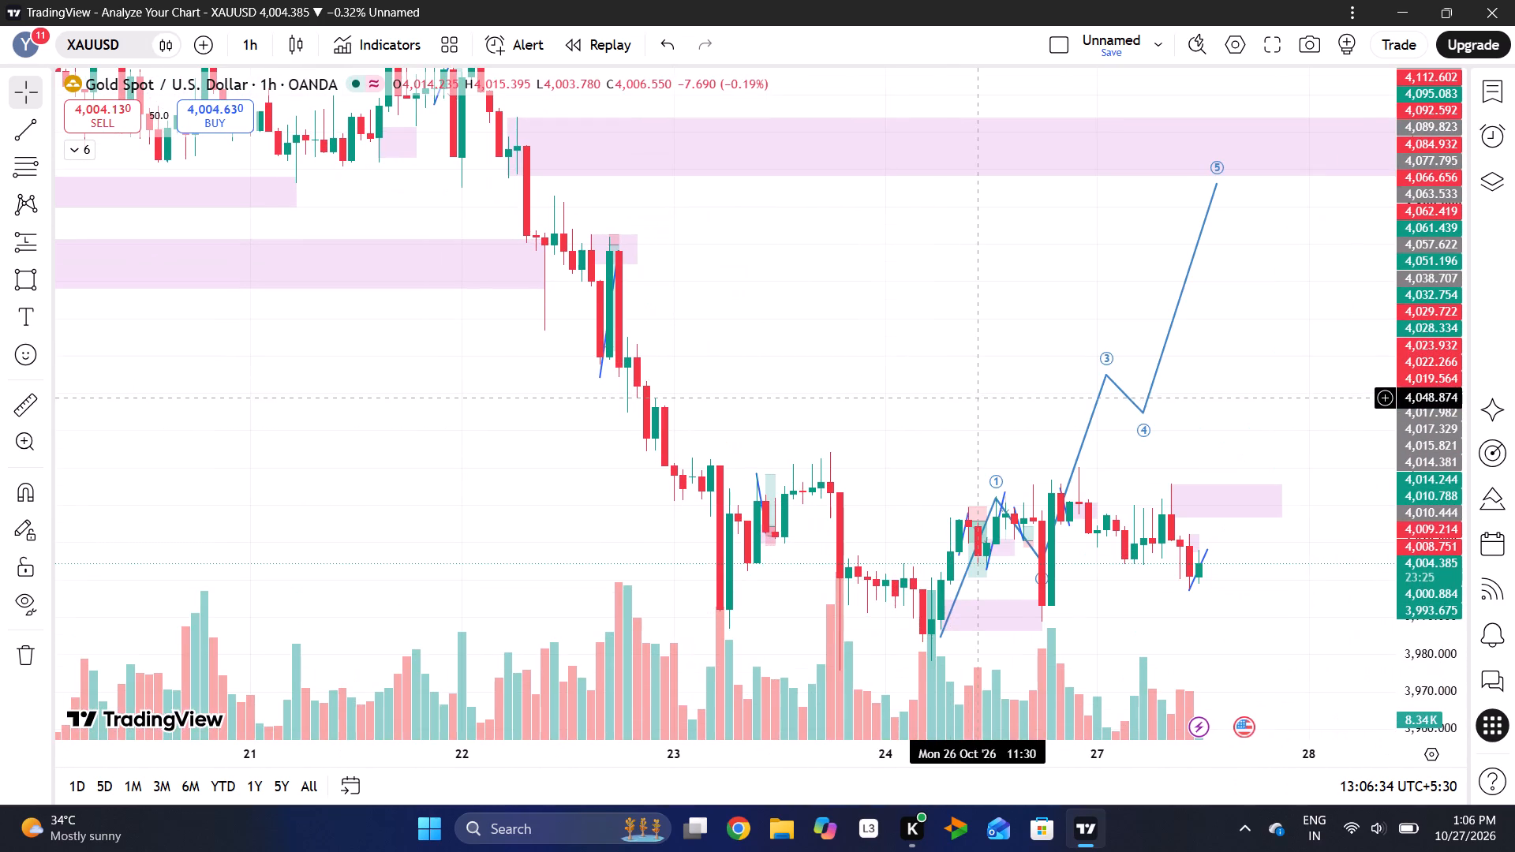
pyautogui.moveTo(960, 390); pyautogui.dragTo(846, 308)
pyautogui.moveTo(1128, 537); pyautogui.dragTo(947, 450)
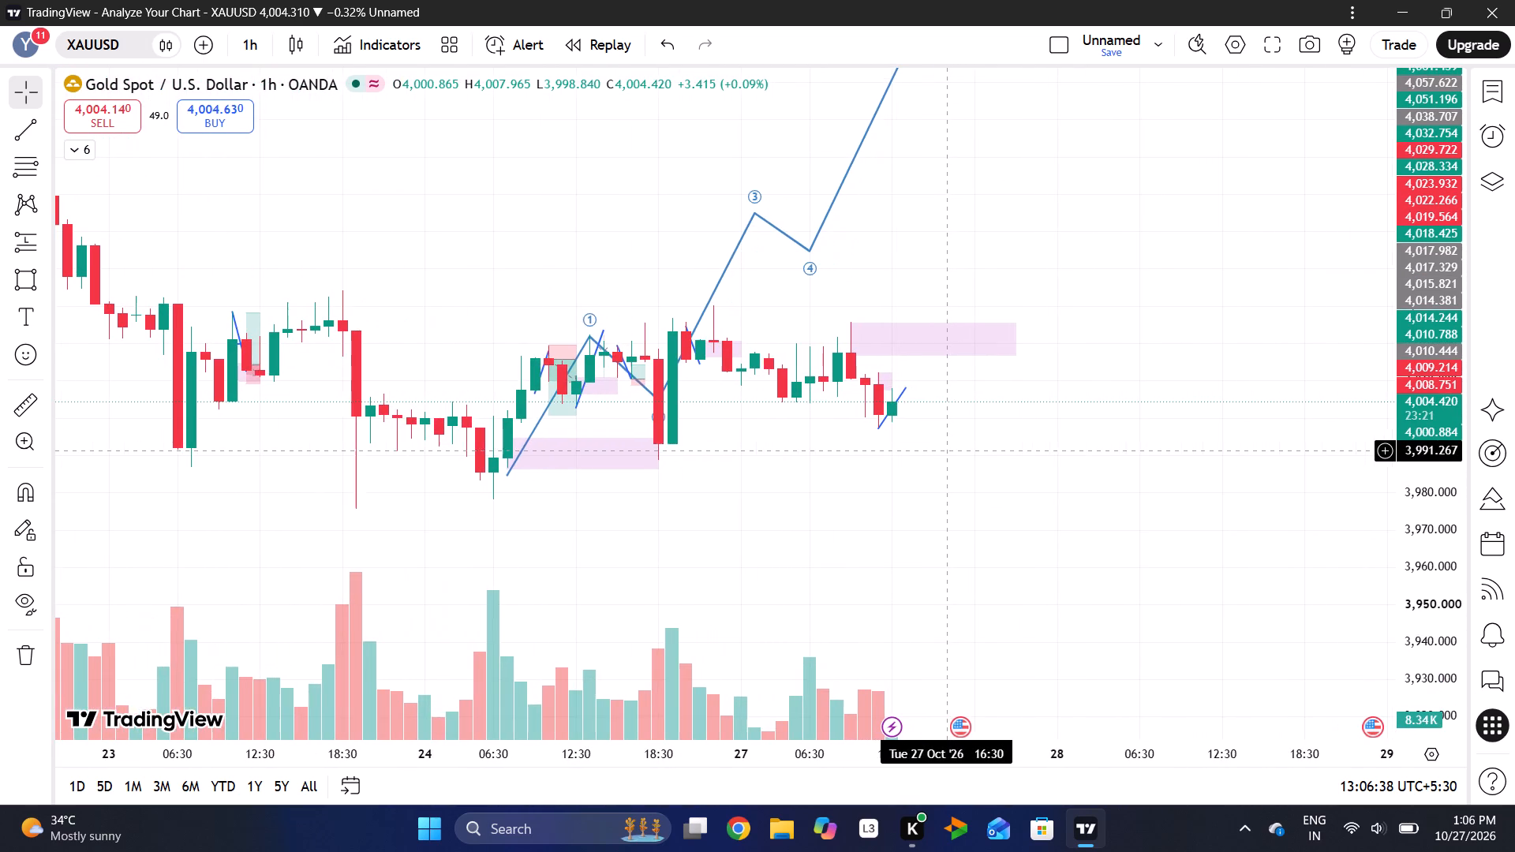
pyautogui.moveTo(1438, 592); pyautogui.dragTo(1438, 410)
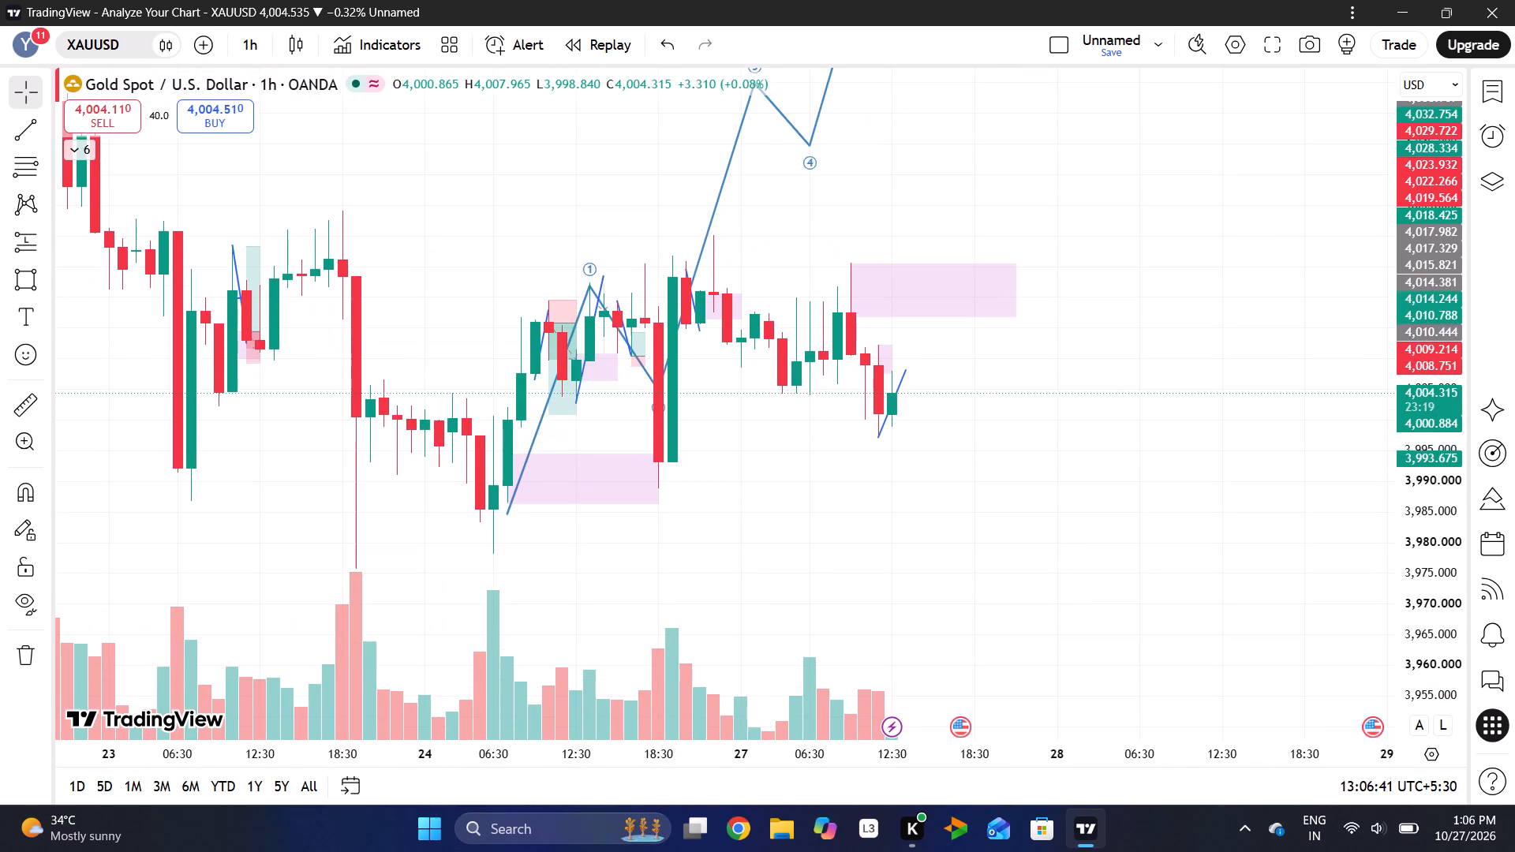
# Switch the chart to the 4-hour interval.
pyautogui.click(245, 45)
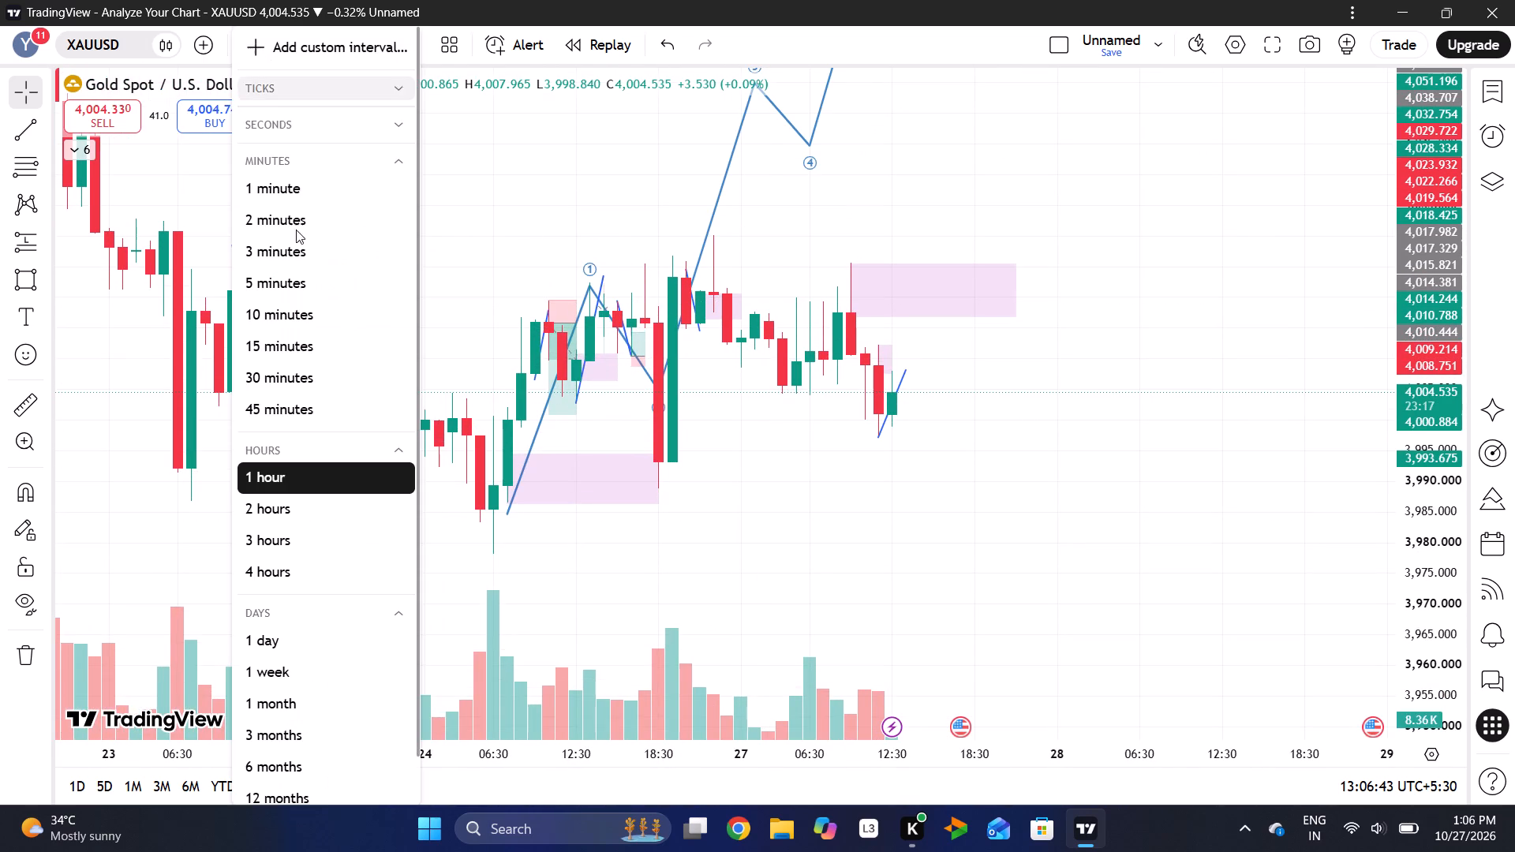
pyautogui.click(271, 566)
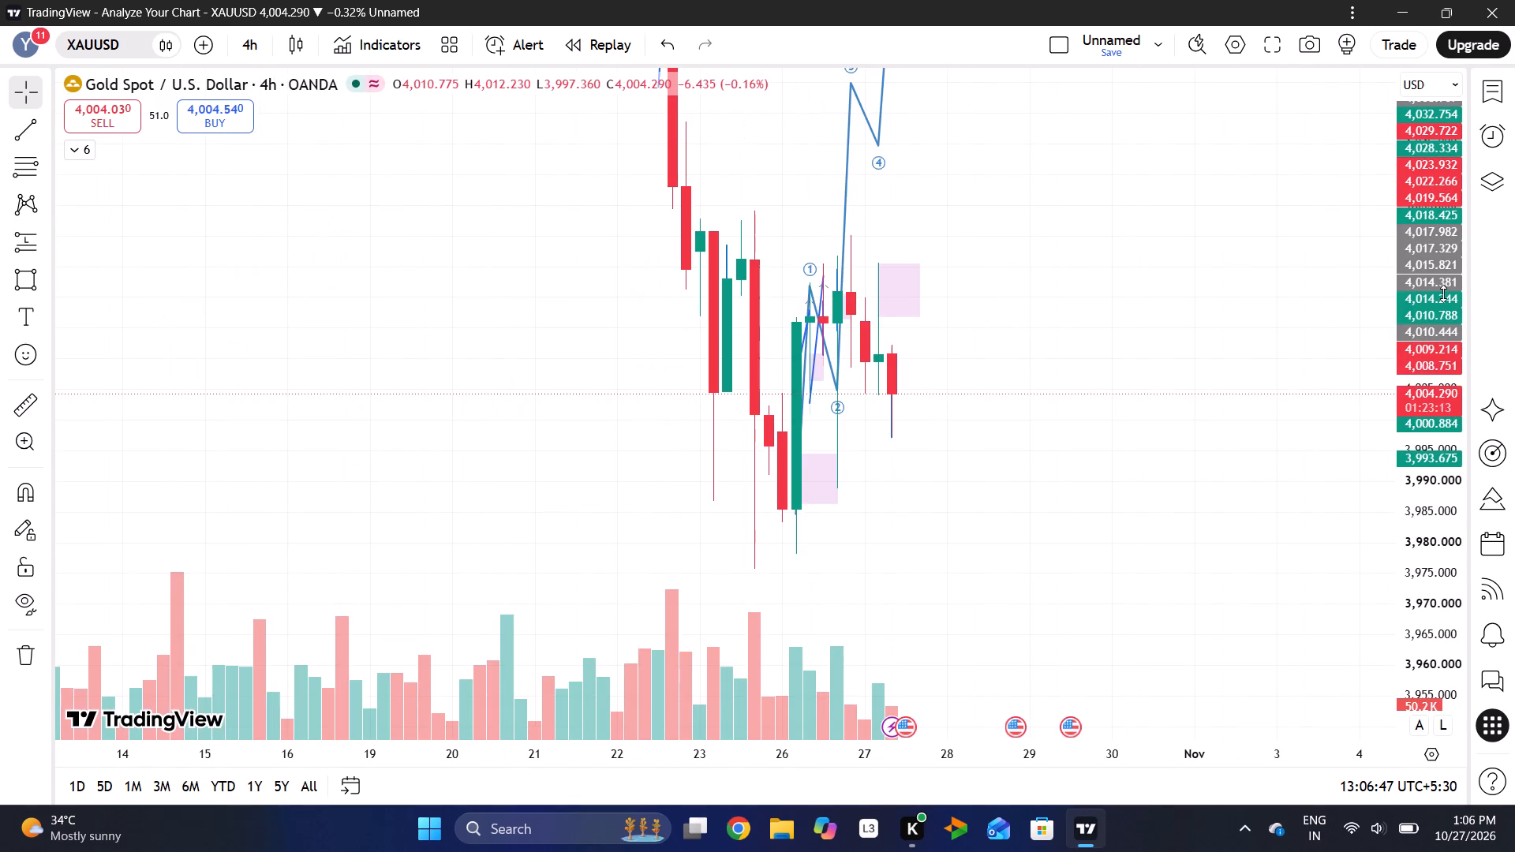
# Temporarily hide all drawings to examine the bare 4-hour candles, and show them again to review the marked zones and wave pattern.
pyautogui.moveTo(1443, 293); pyautogui.dragTo(1393, 593)
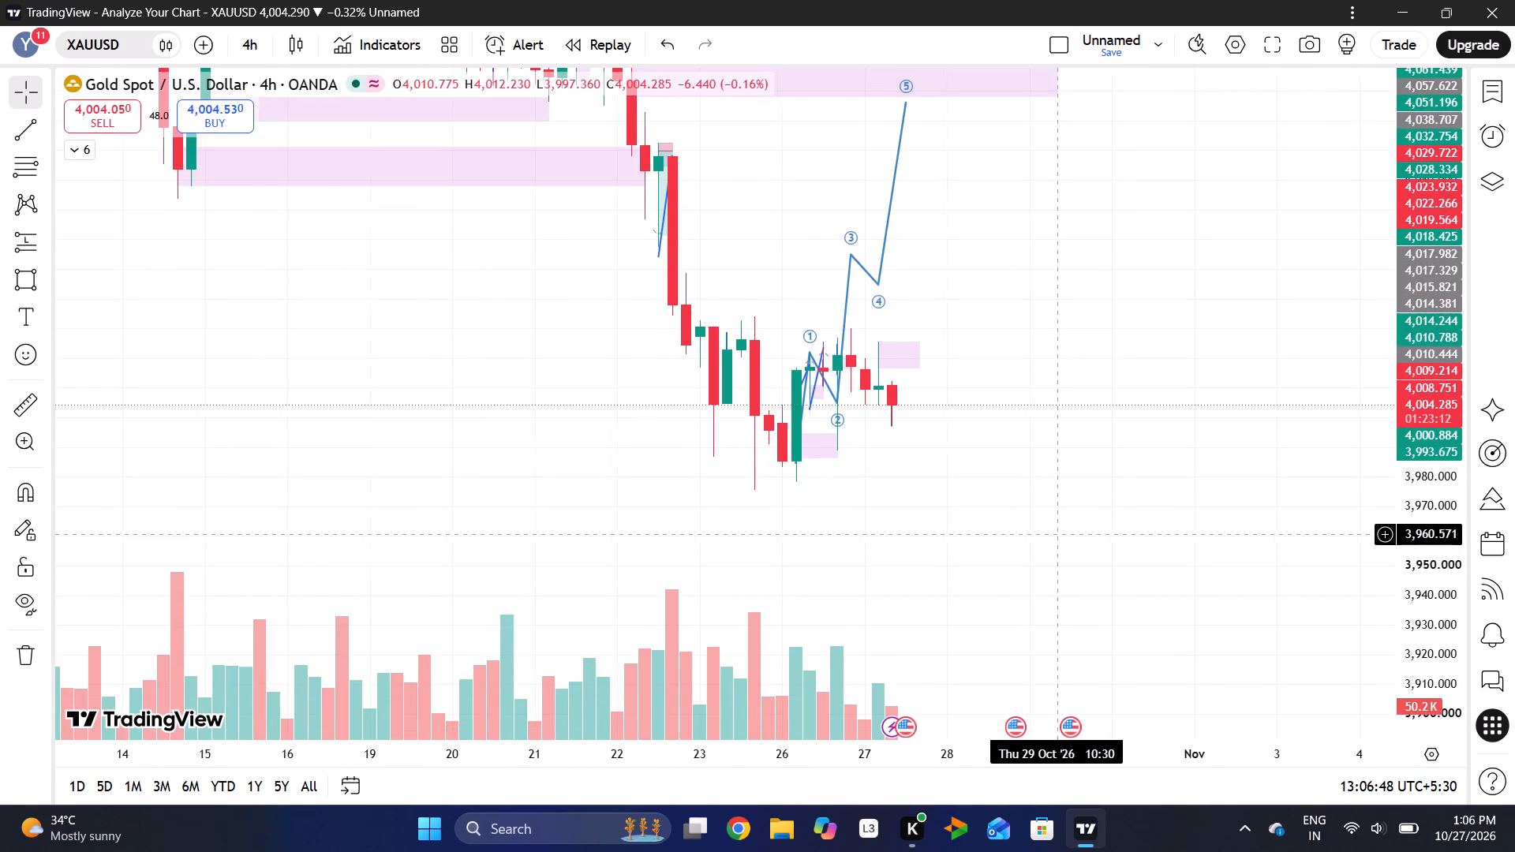
pyautogui.click(1, 611)
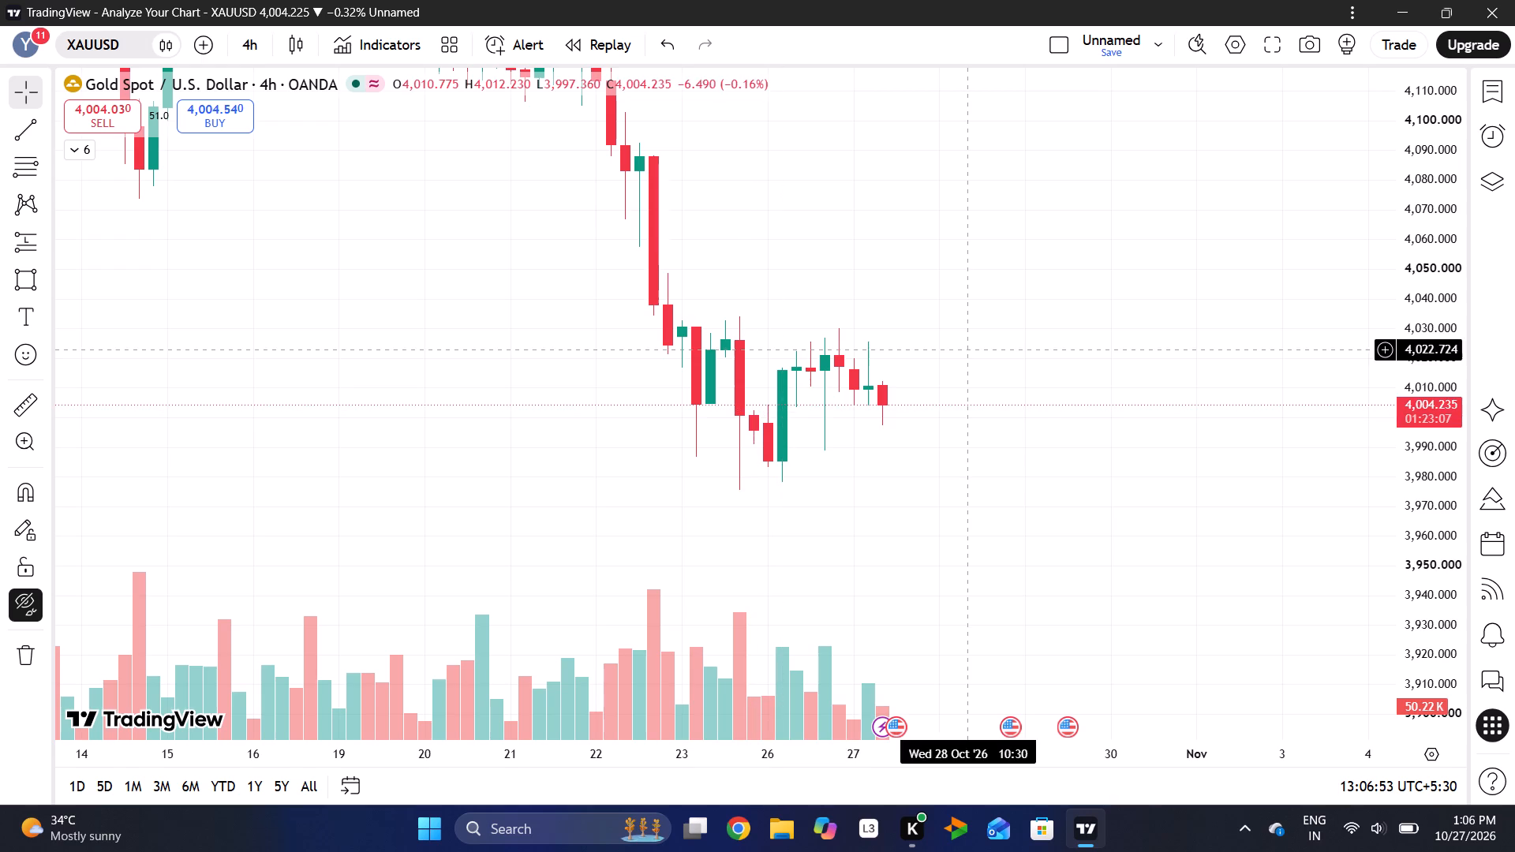
pyautogui.moveTo(969, 348); pyautogui.dragTo(996, 529)
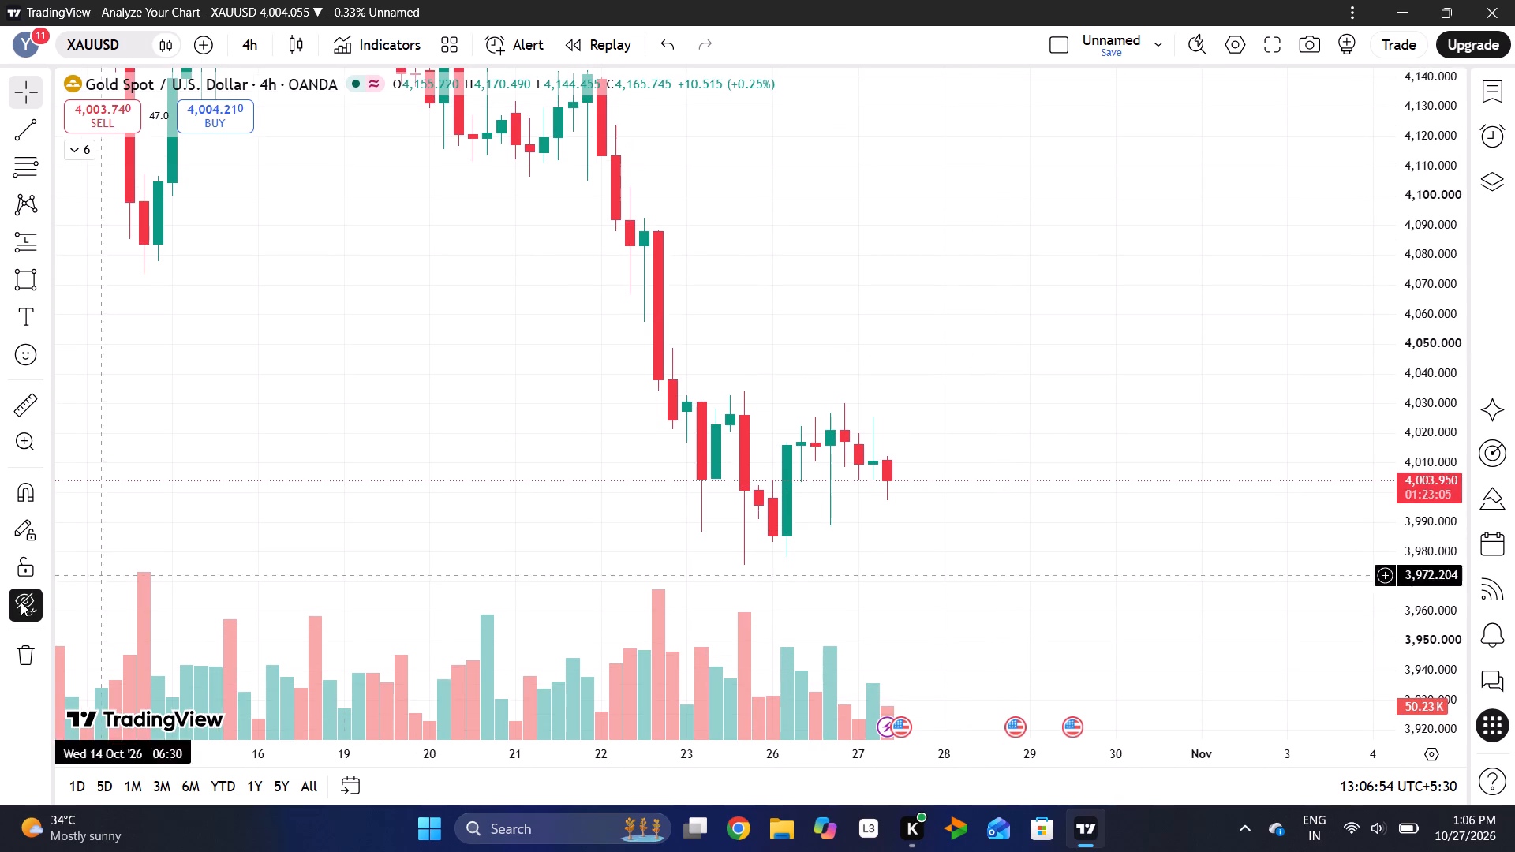
pyautogui.click(15, 606)
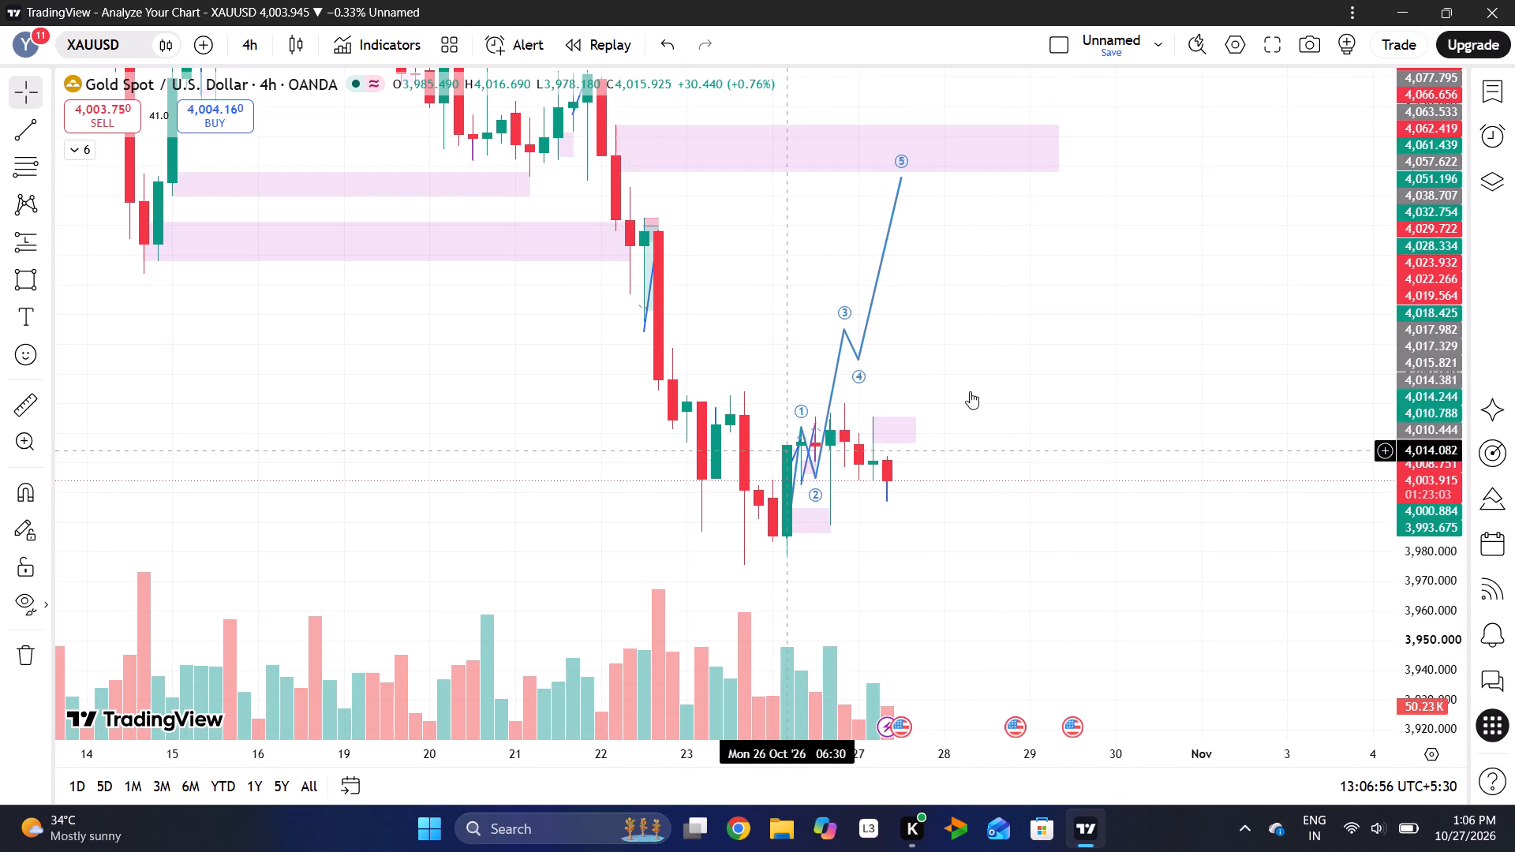
pyautogui.moveTo(1054, 365); pyautogui.dragTo(1083, 469)
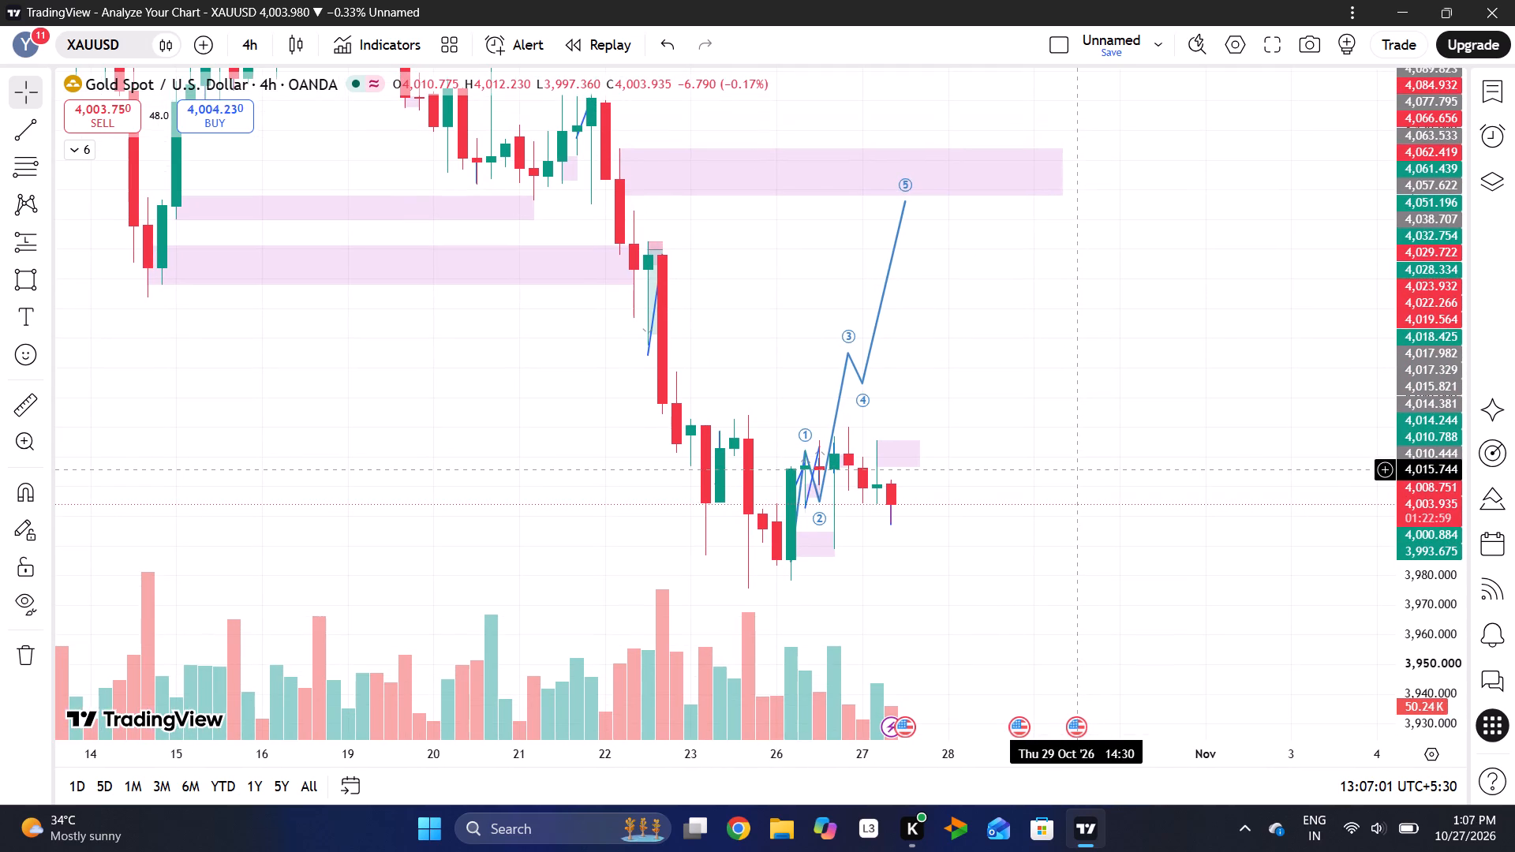
pyautogui.moveTo(1083, 469); pyautogui.dragTo(1082, 477)
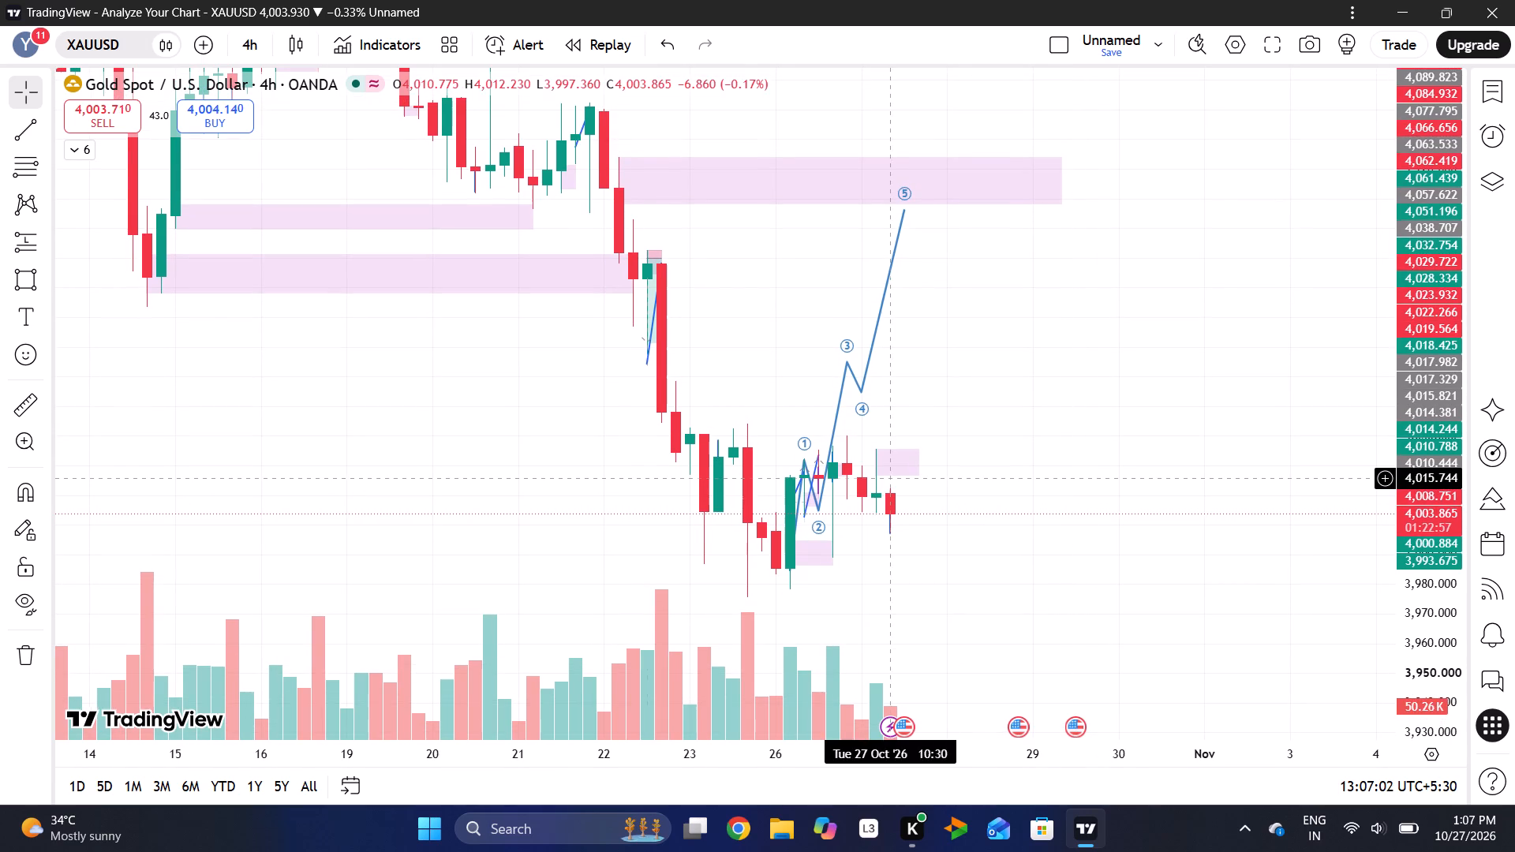
# Switch the chart to the 1-day interval.
pyautogui.click(252, 52)
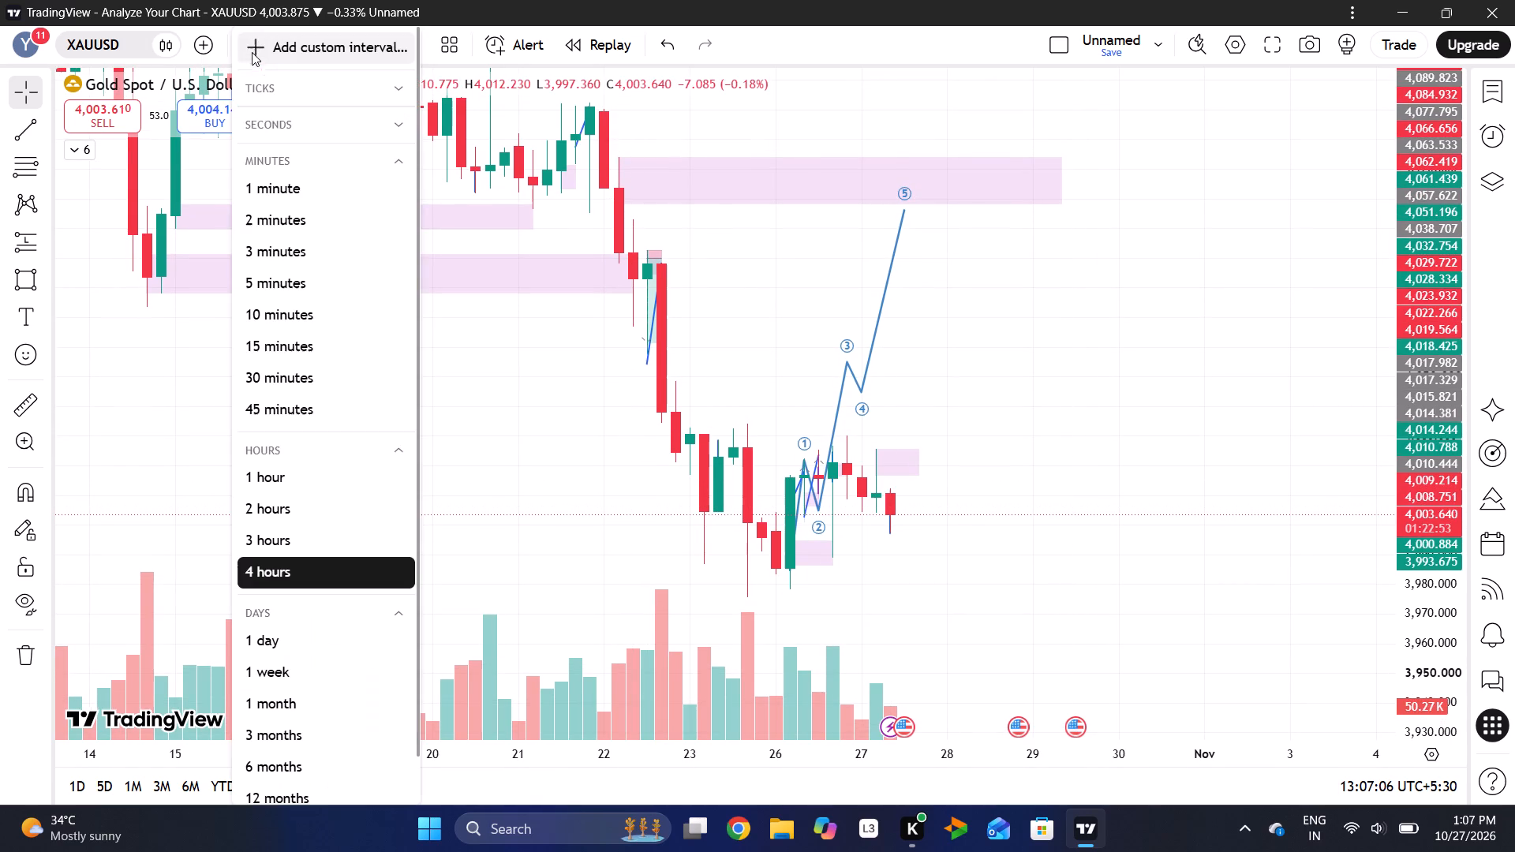
pyautogui.click(272, 649)
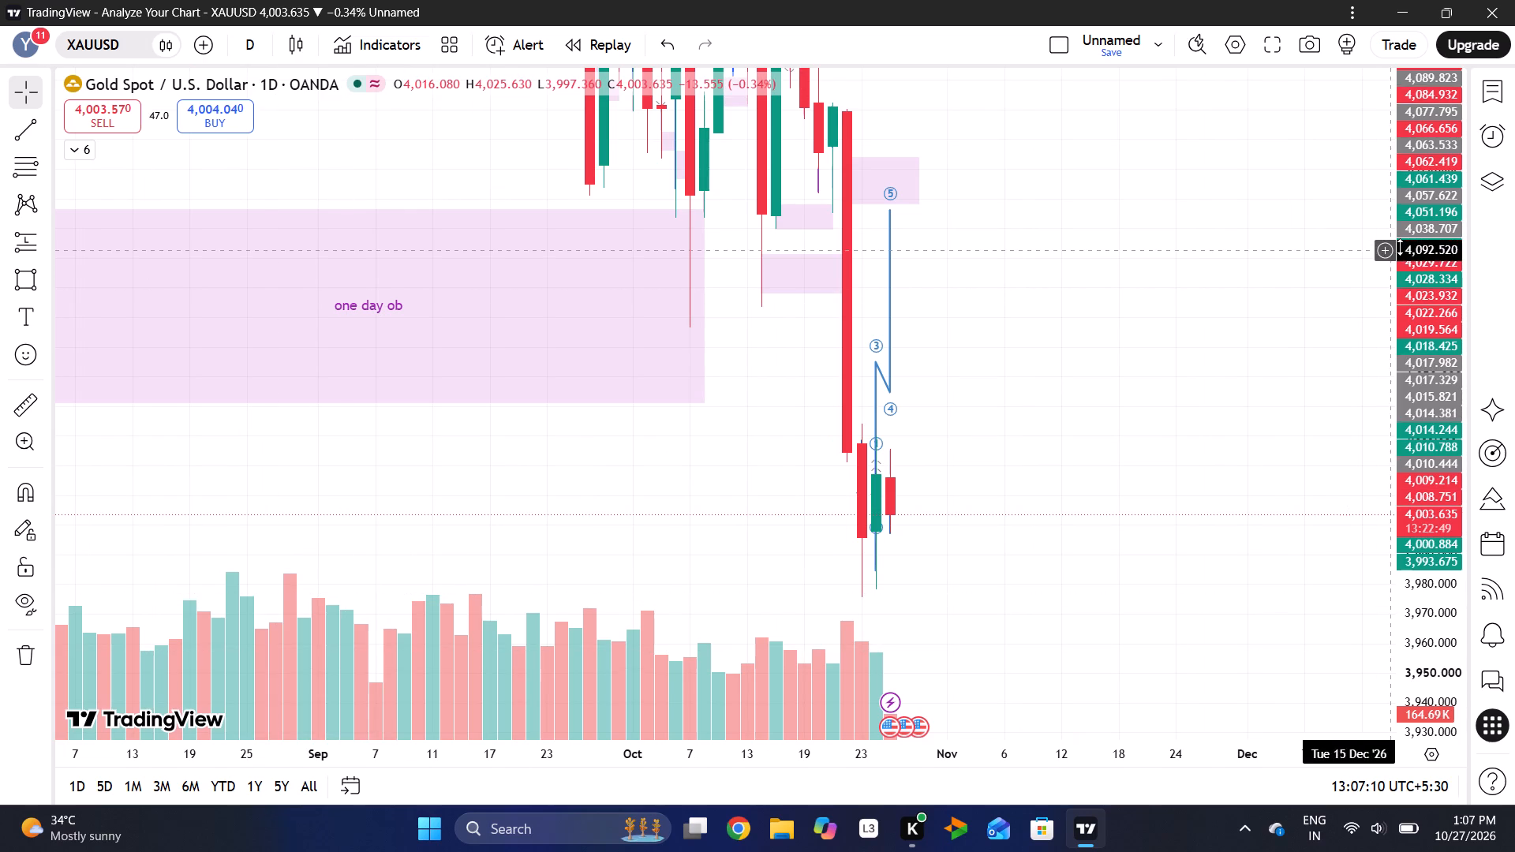
# Extend the price zone at wave label 5 forward in time to about 4 November 2026.
pyautogui.moveTo(1400, 247); pyautogui.dragTo(1356, 566)
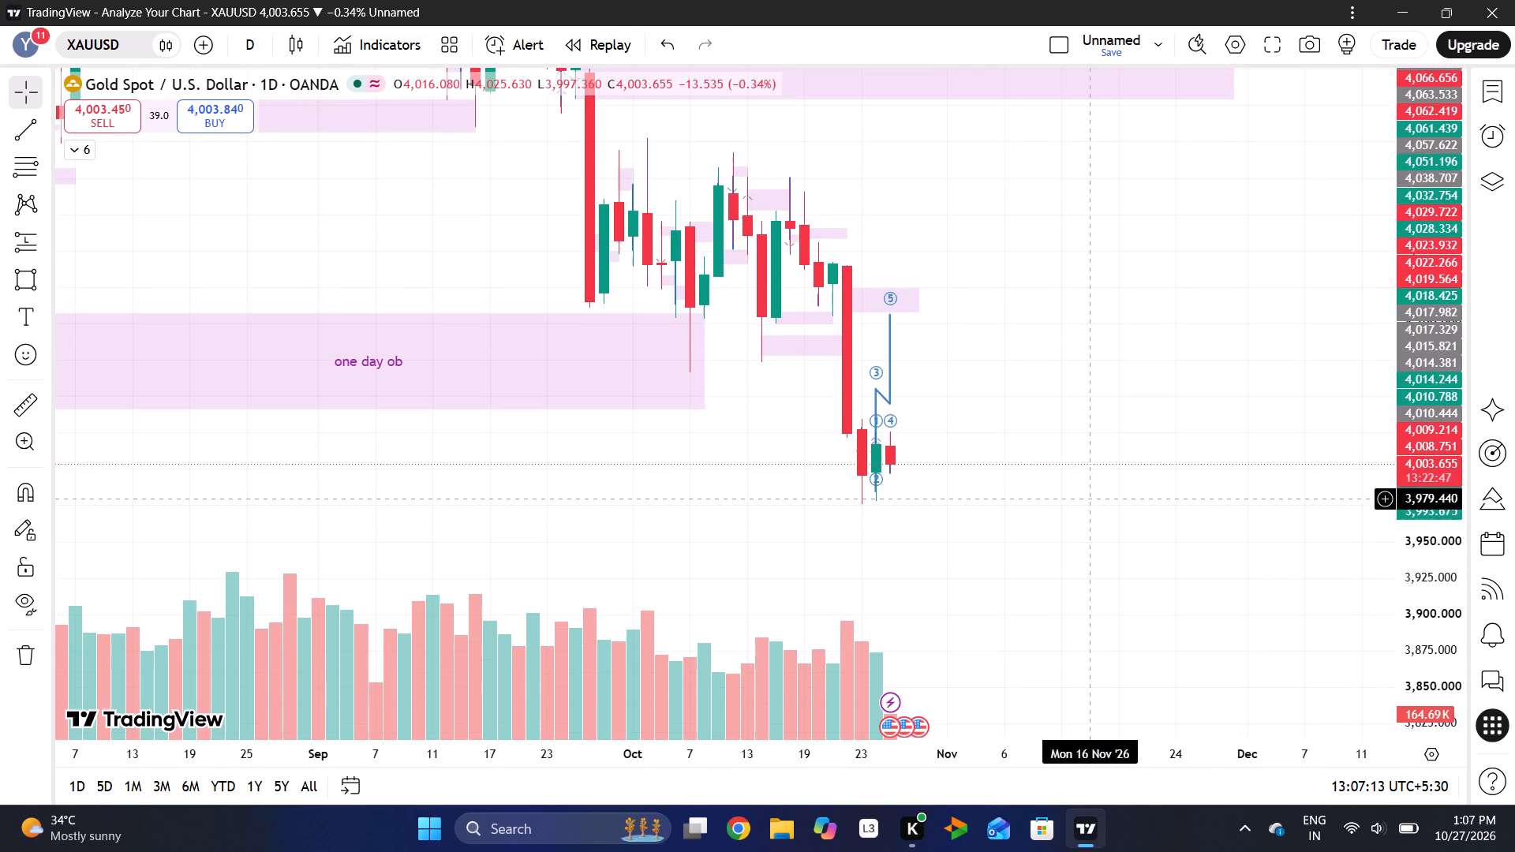
pyautogui.moveTo(918, 536); pyautogui.dragTo(931, 693)
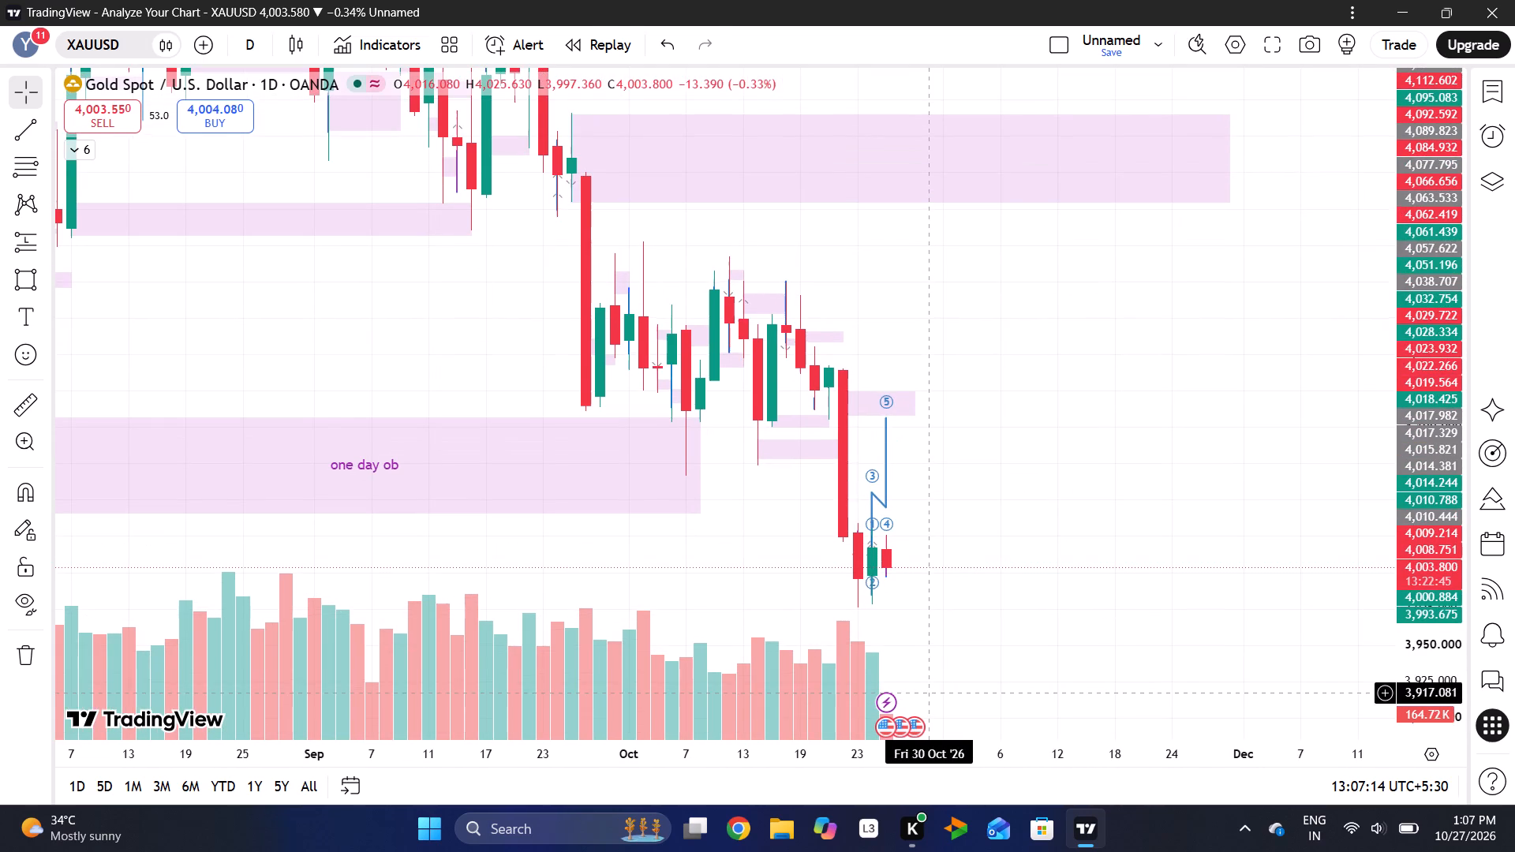
pyautogui.moveTo(931, 693); pyautogui.dragTo(1166, 615)
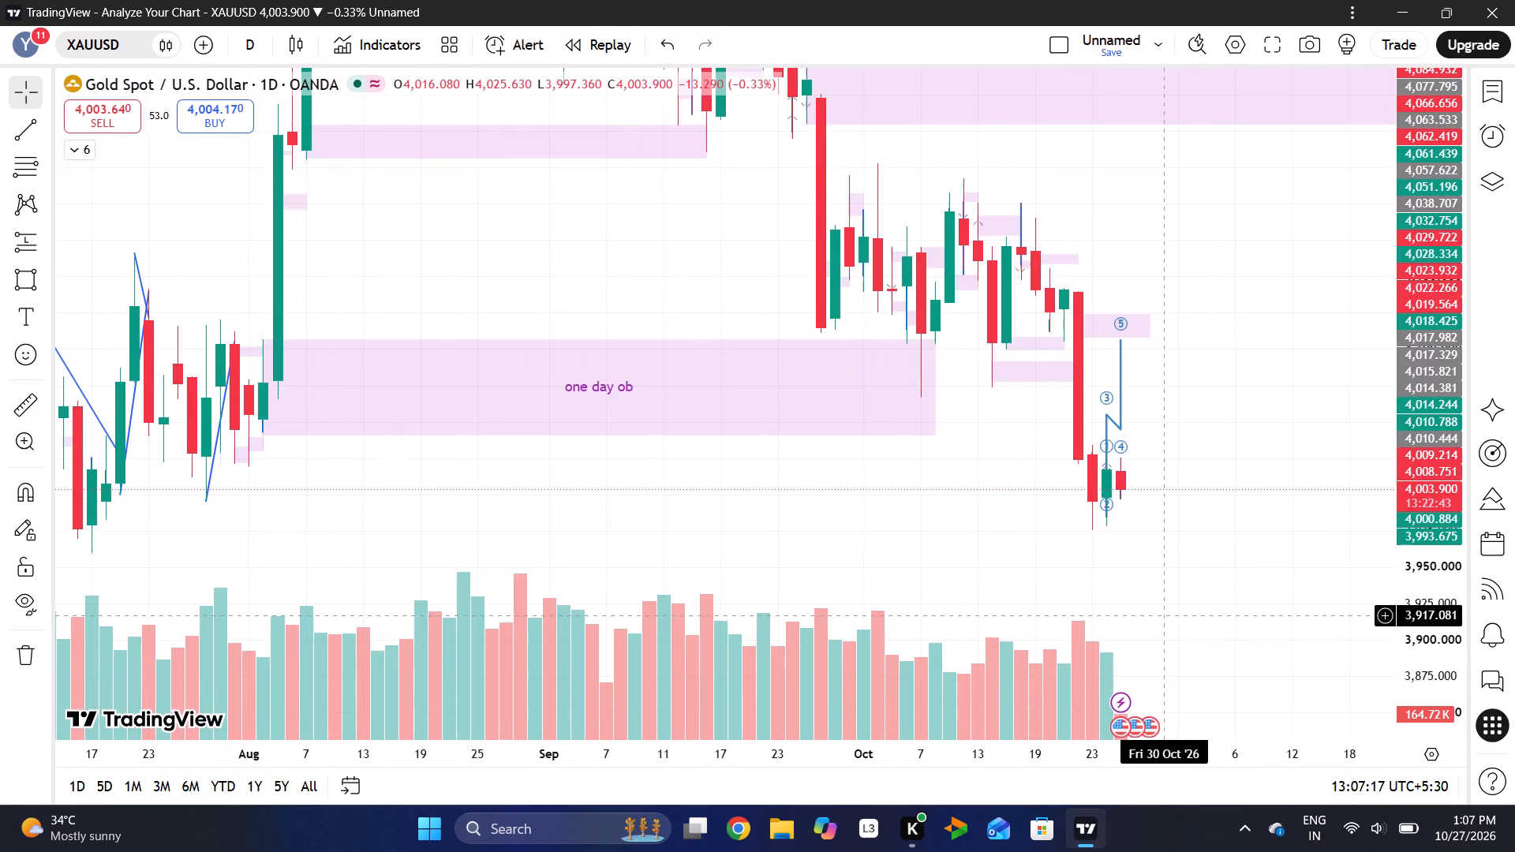
pyautogui.moveTo(1166, 615); pyautogui.dragTo(1001, 603)
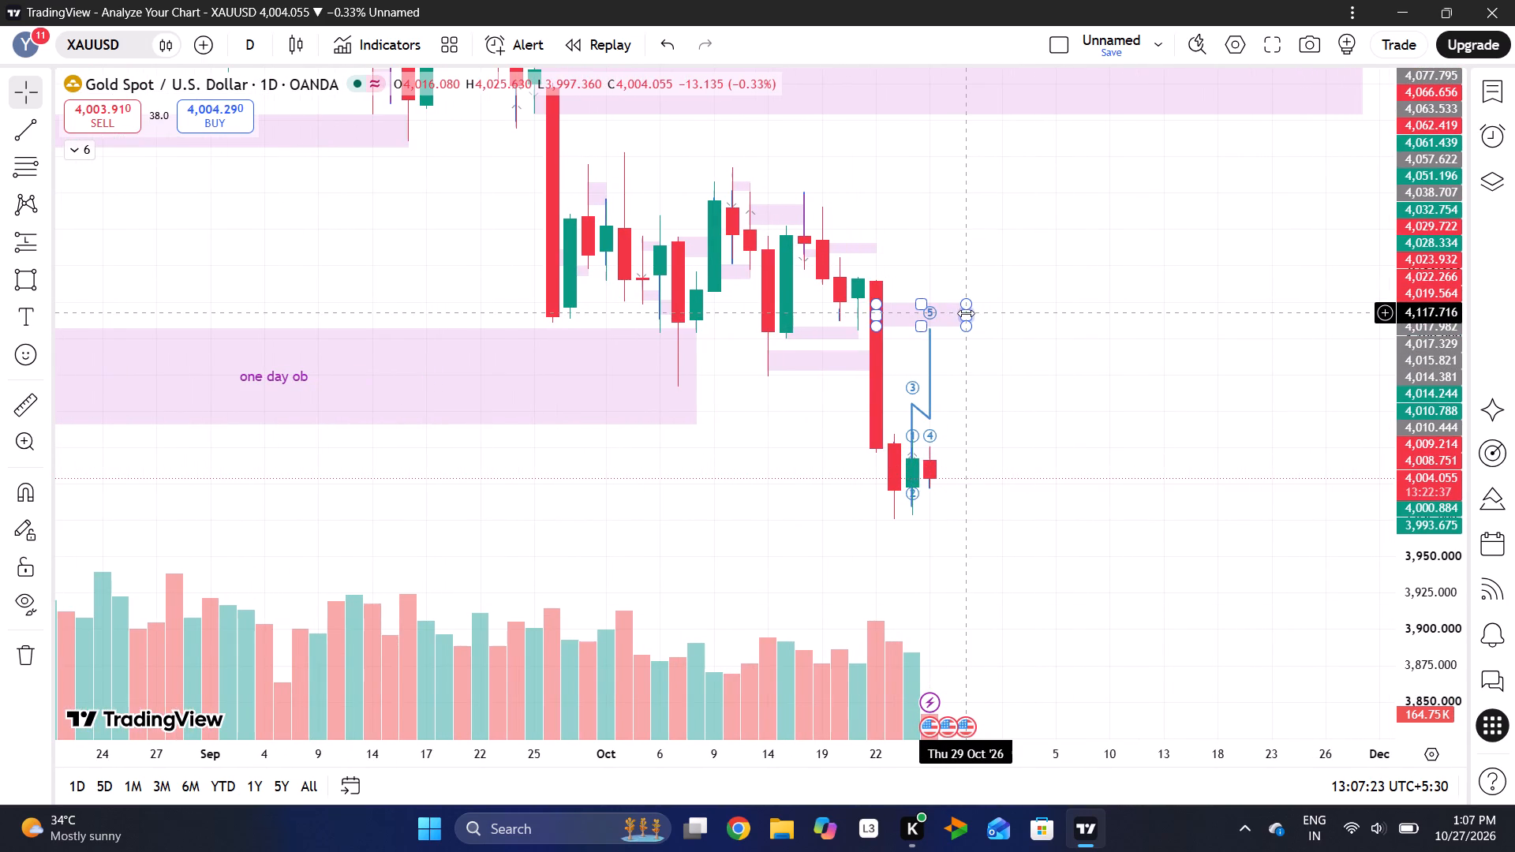
pyautogui.moveTo(967, 314); pyautogui.dragTo(1037, 333)
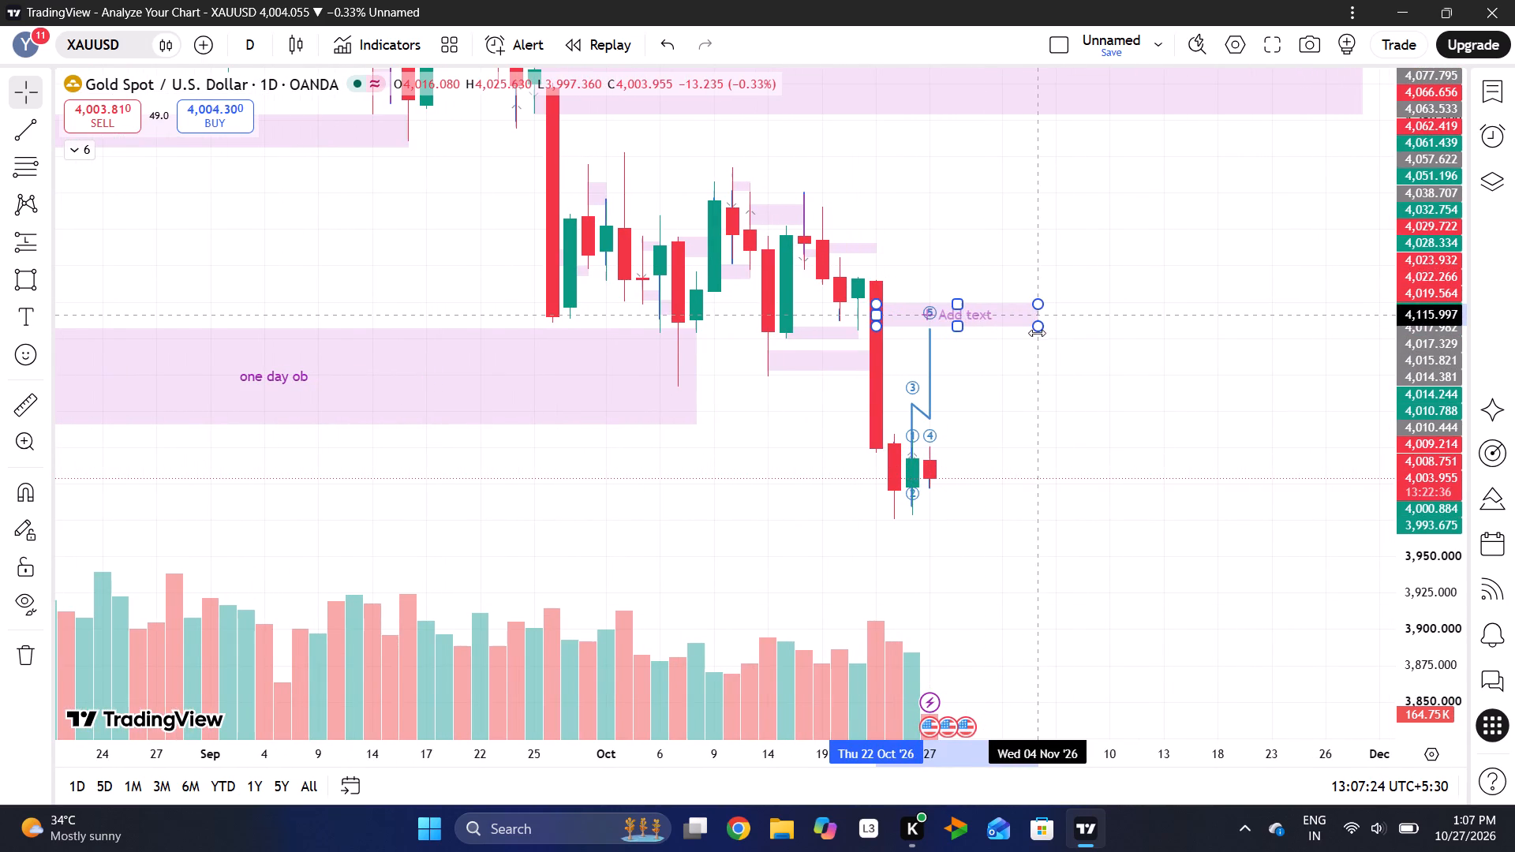
pyautogui.moveTo(1037, 333); pyautogui.dragTo(1046, 338)
pyautogui.click(994, 417)
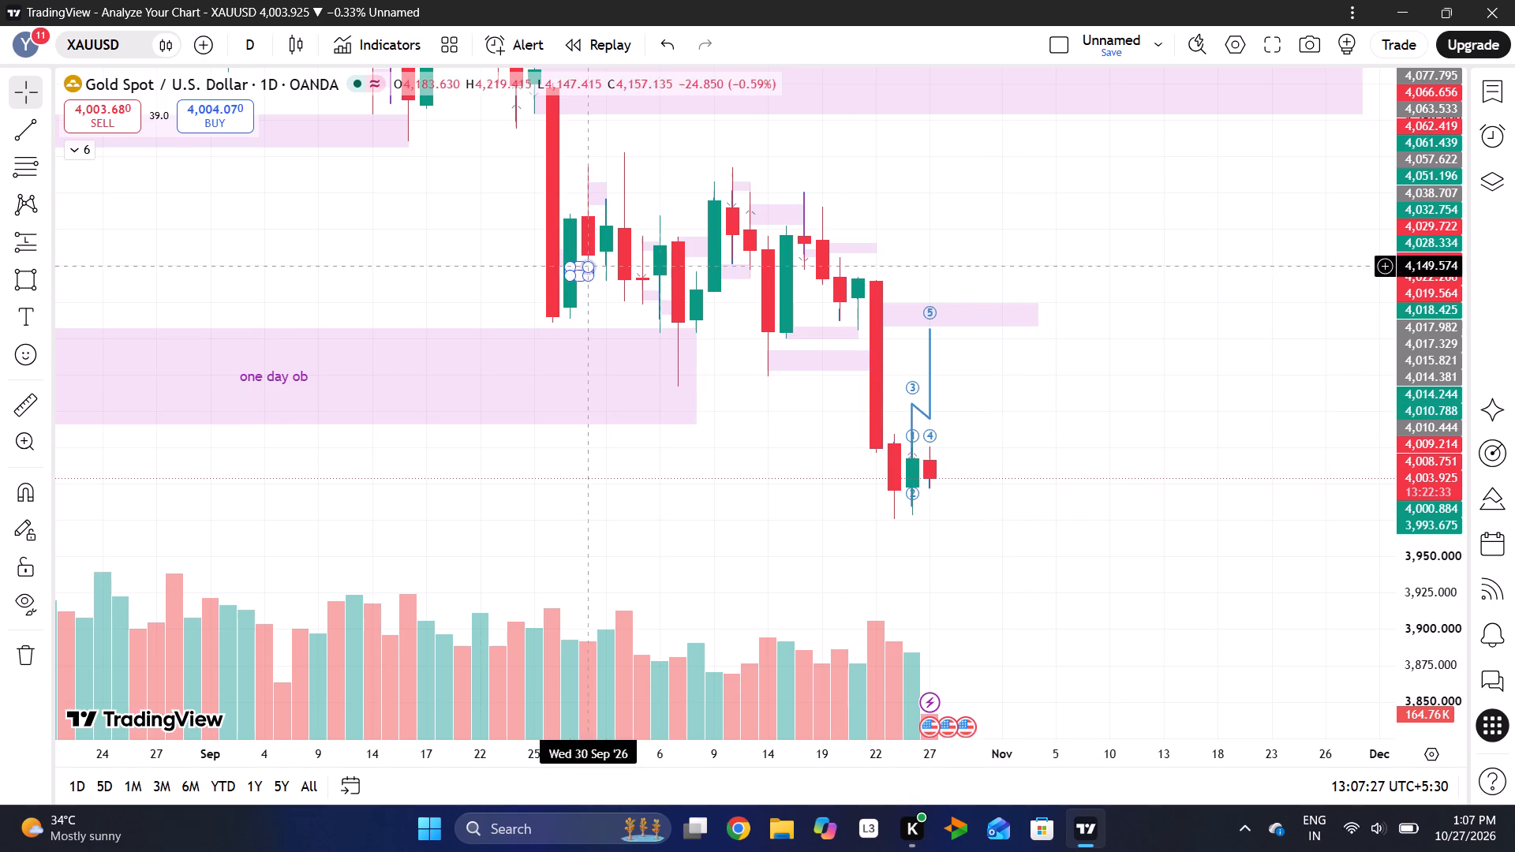
# Switch to the 4-hour interval and examine the candles, wave pattern and marked zones from about 21 to 27 October.
pyautogui.click(256, 41)
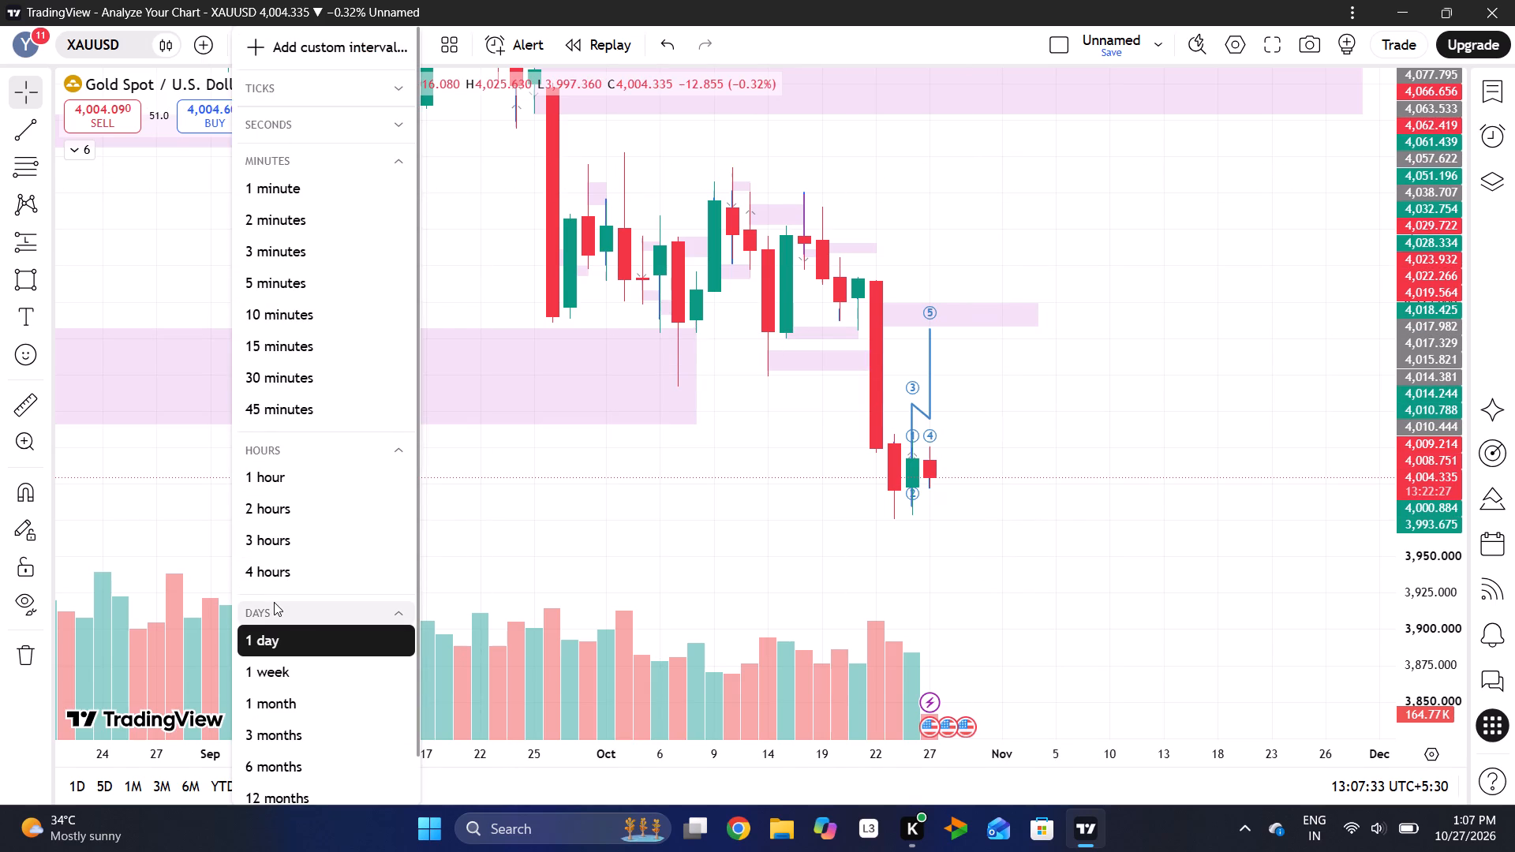
pyautogui.click(277, 580)
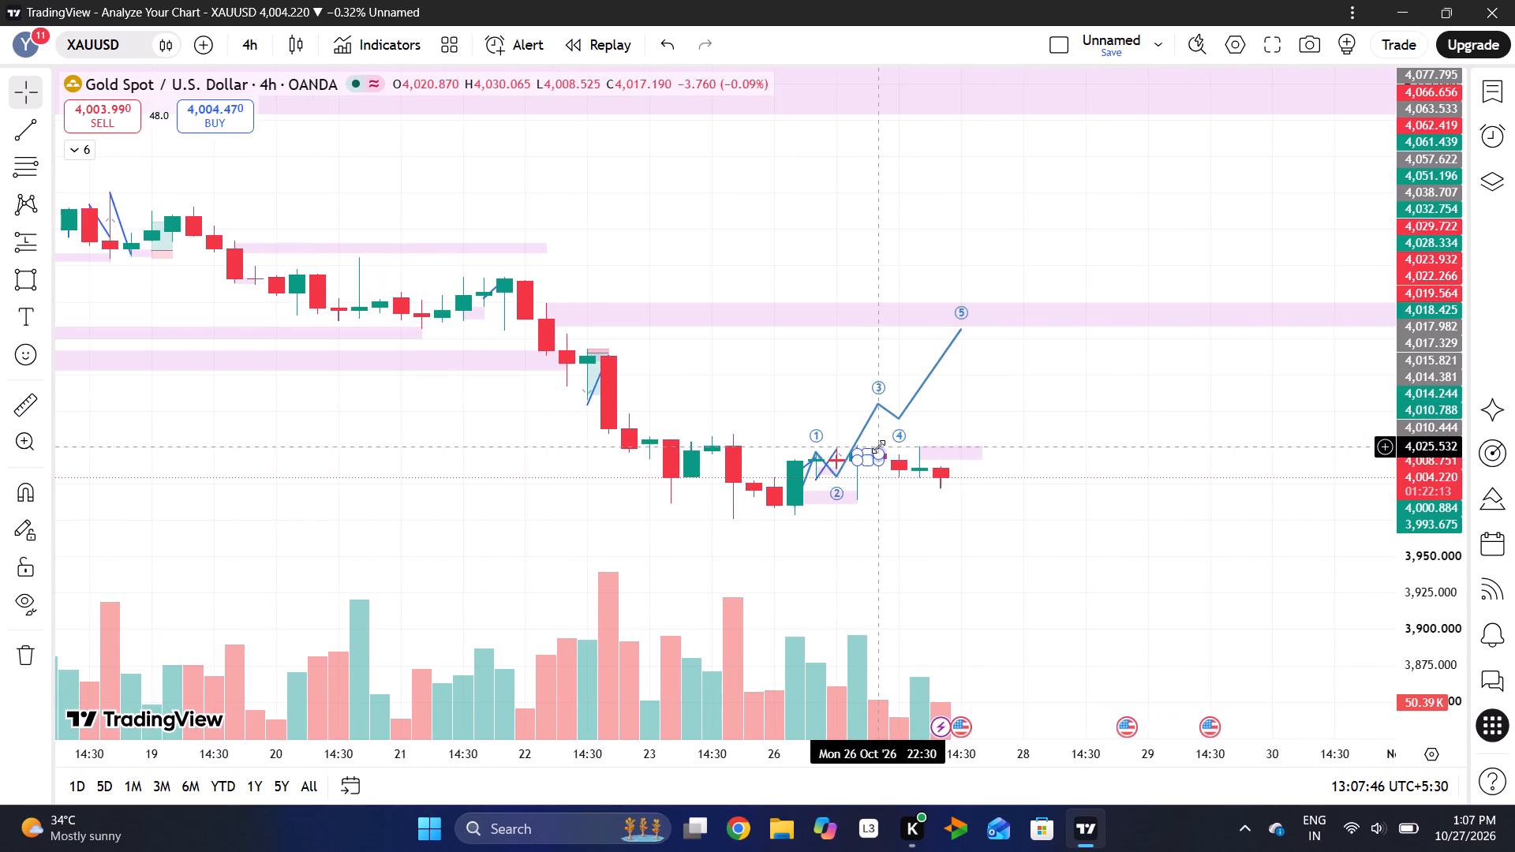
pyautogui.moveTo(1466, 526); pyautogui.dragTo(1471, 239)
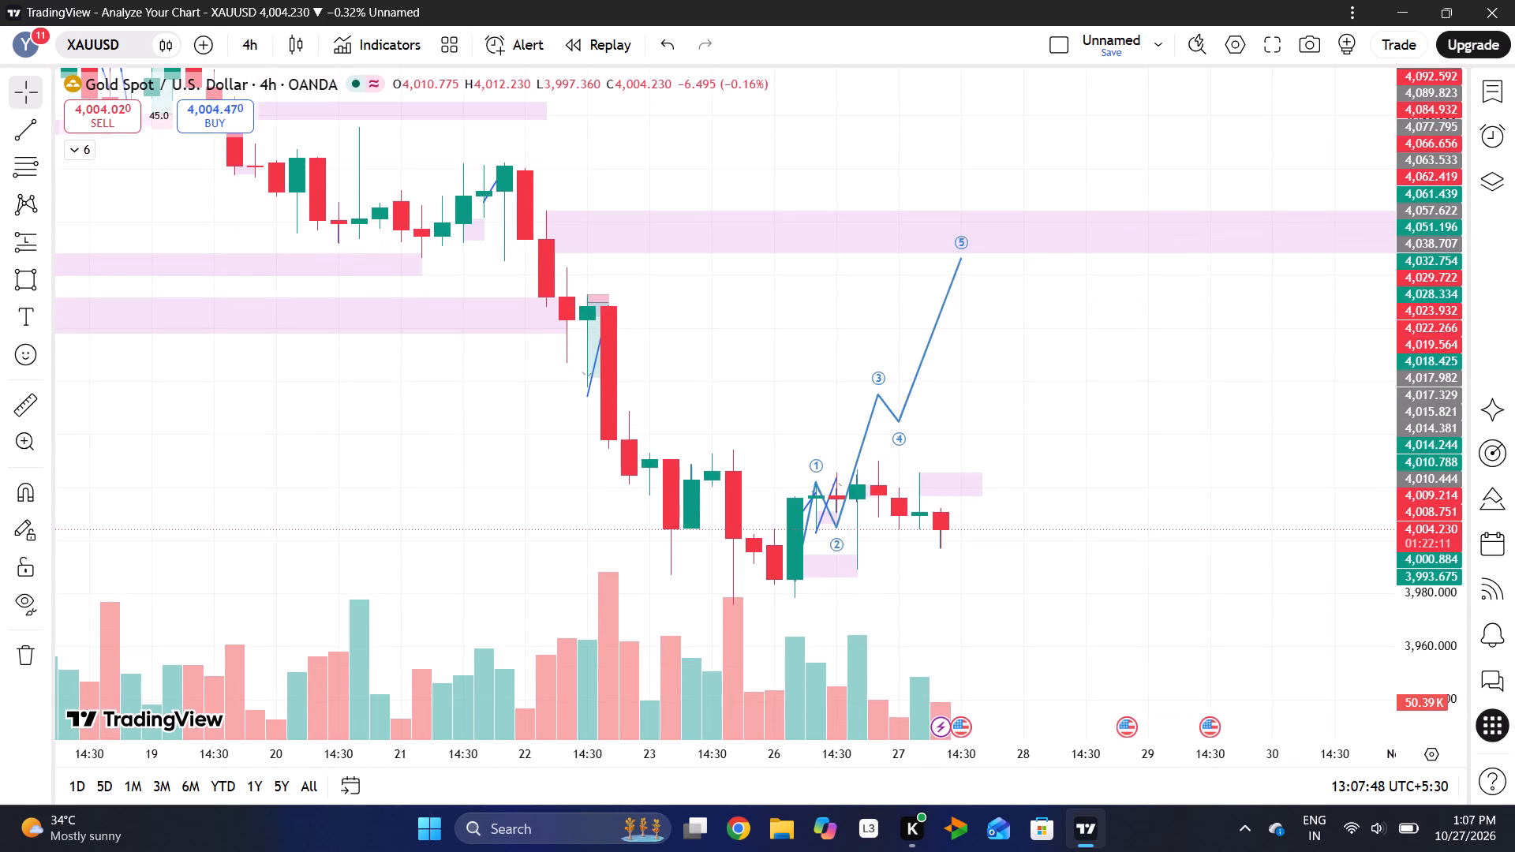
pyautogui.moveTo(1423, 543); pyautogui.dragTo(1426, 324)
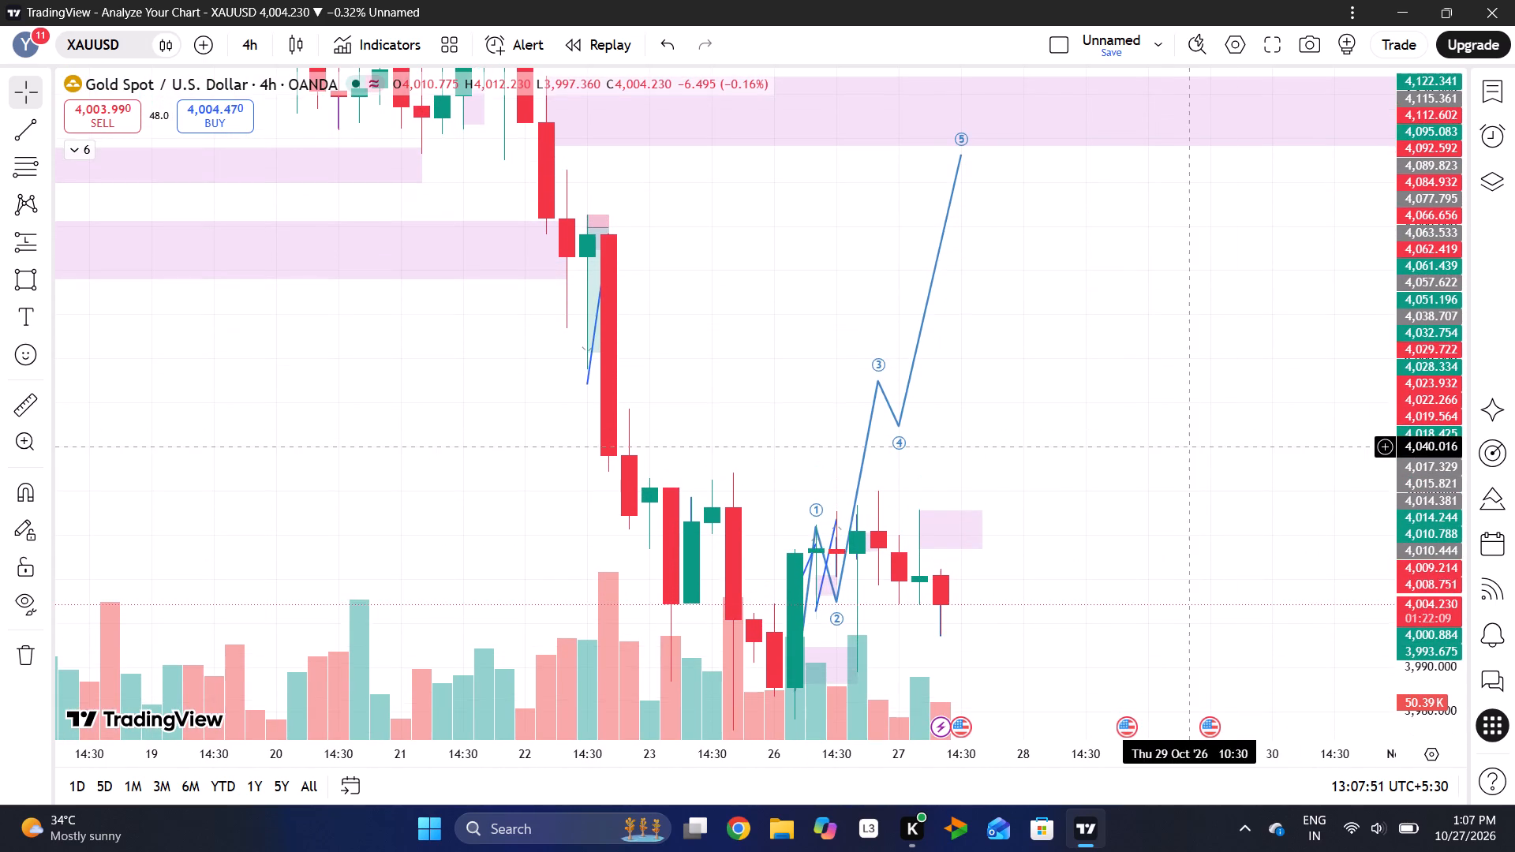
pyautogui.hscroll(-1, 1192, 446)
pyautogui.moveTo(971, 556); pyautogui.dragTo(982, 526)
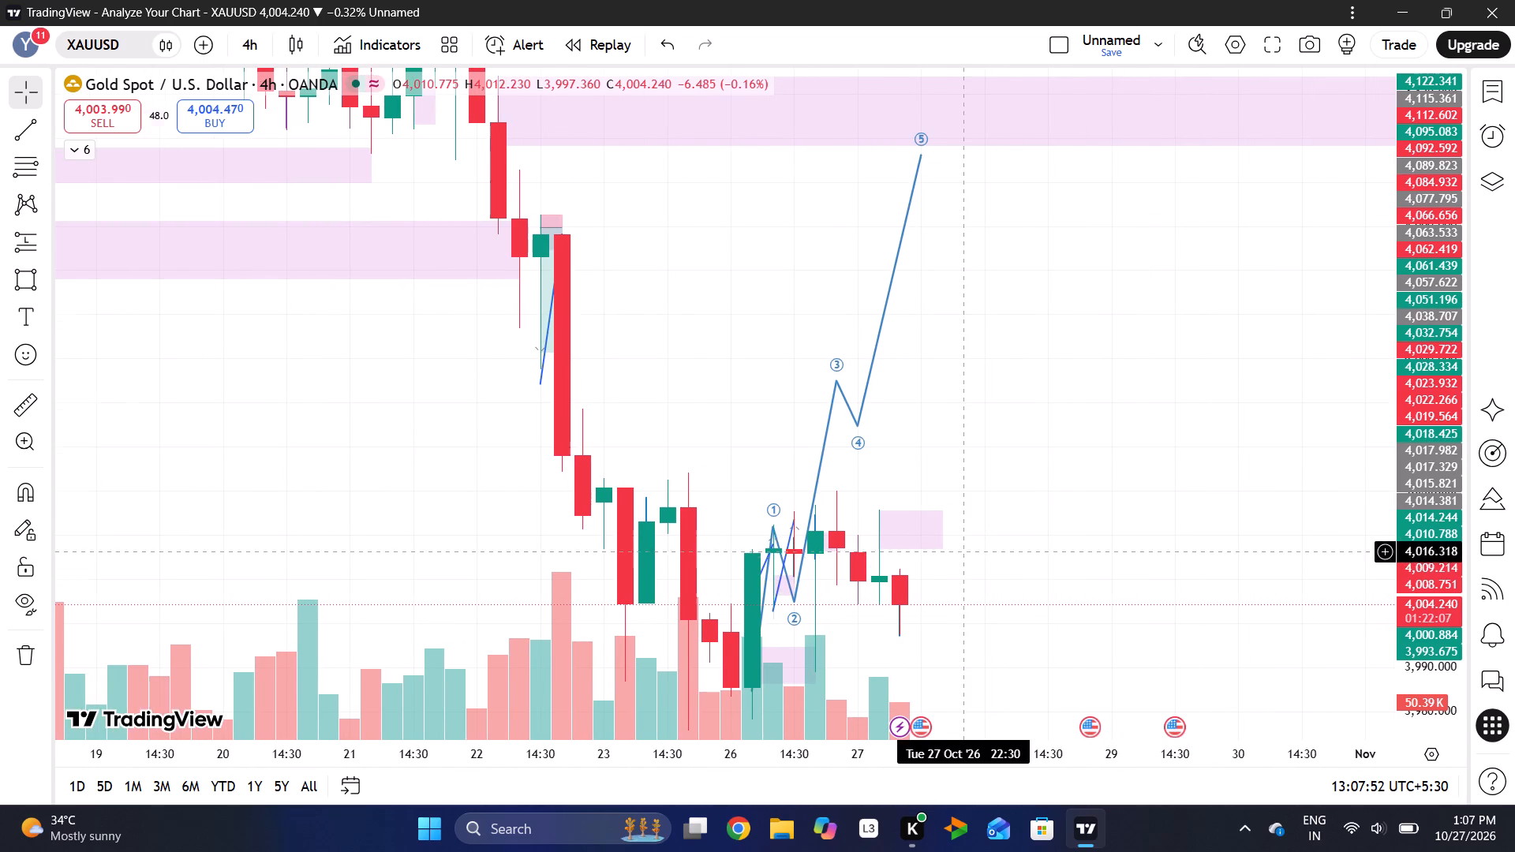
pyautogui.moveTo(982, 526); pyautogui.dragTo(1021, 394)
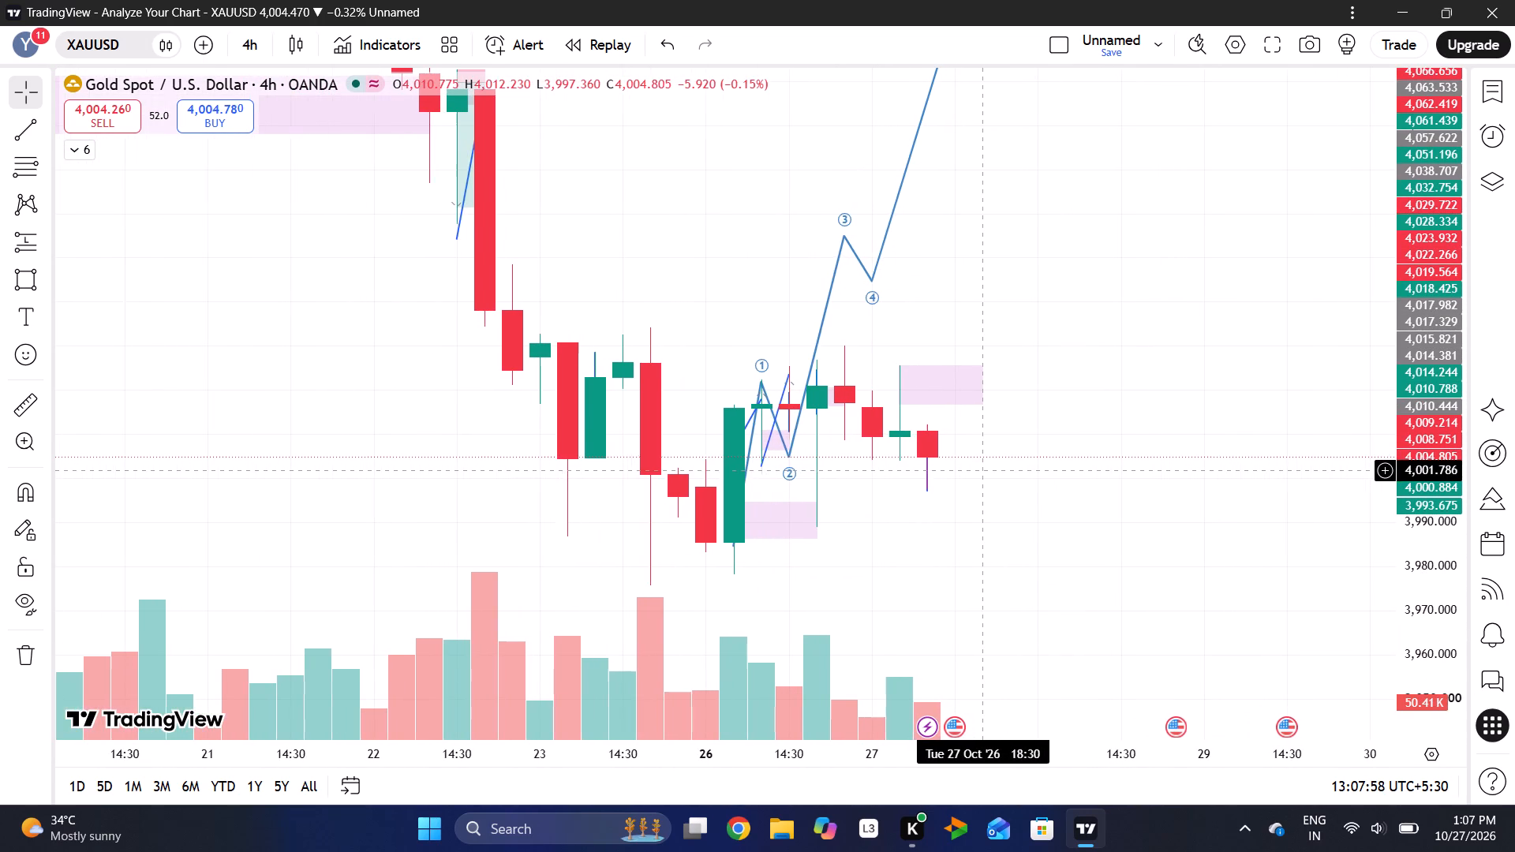
pyautogui.moveTo(1412, 540); pyautogui.dragTo(1412, 383)
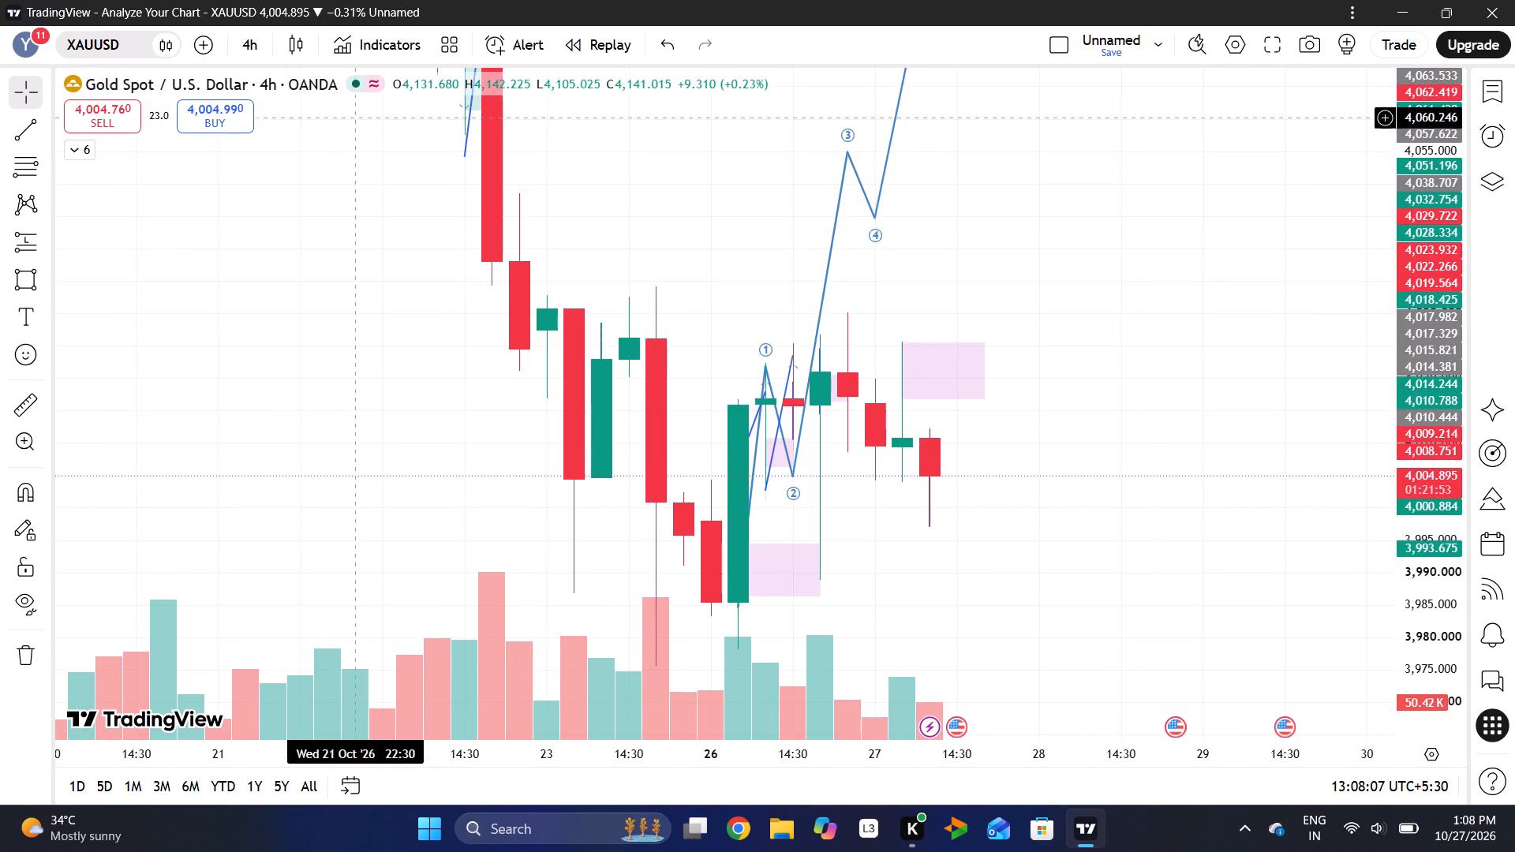
# Switch to the 1-day interval and examine the latest daily candles against the marked zones.
pyautogui.click(238, 47)
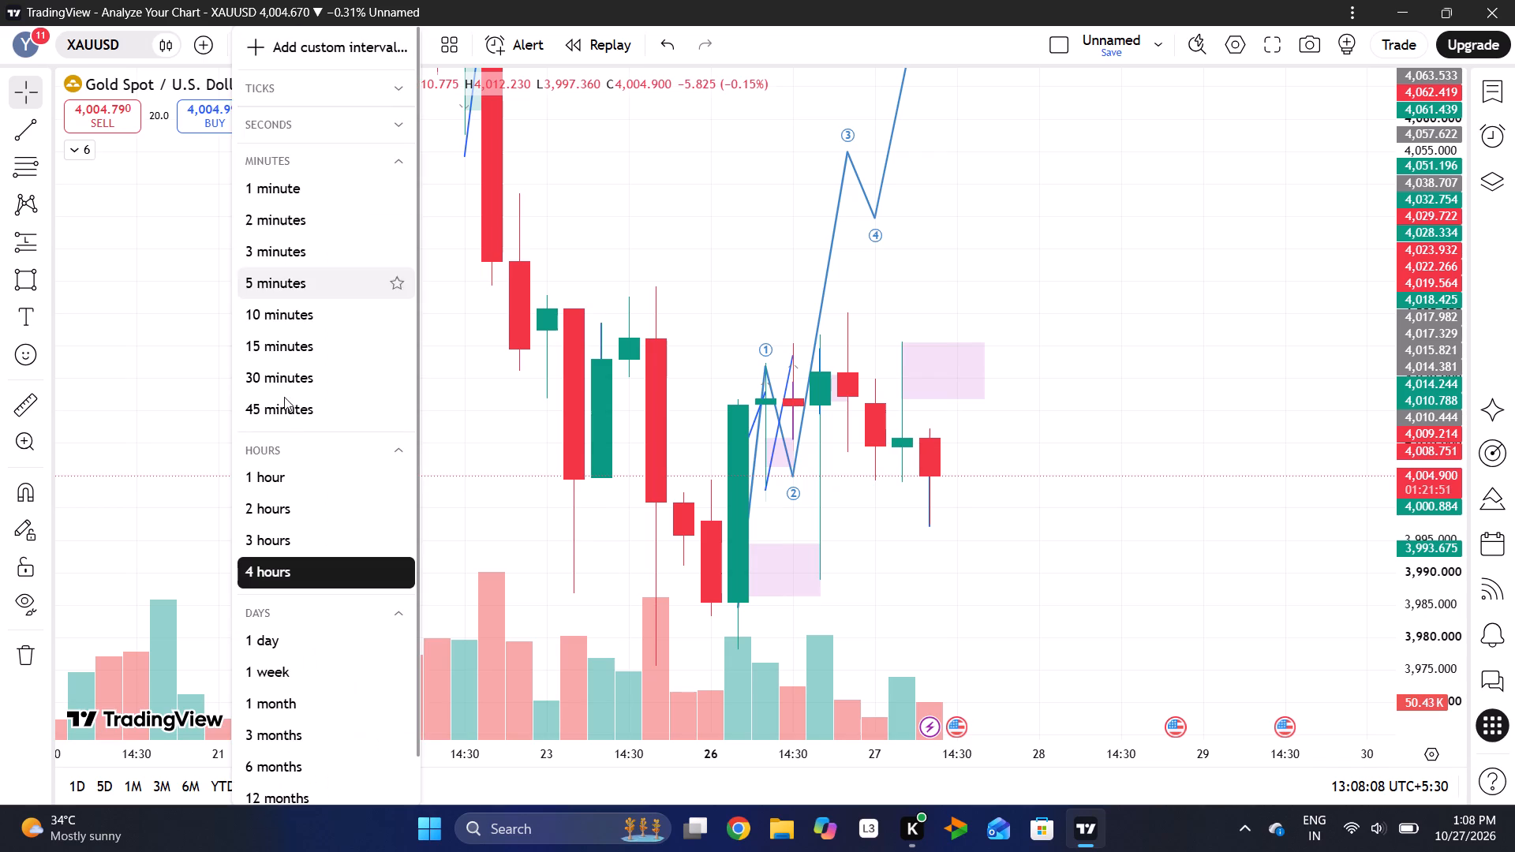
pyautogui.click(296, 633)
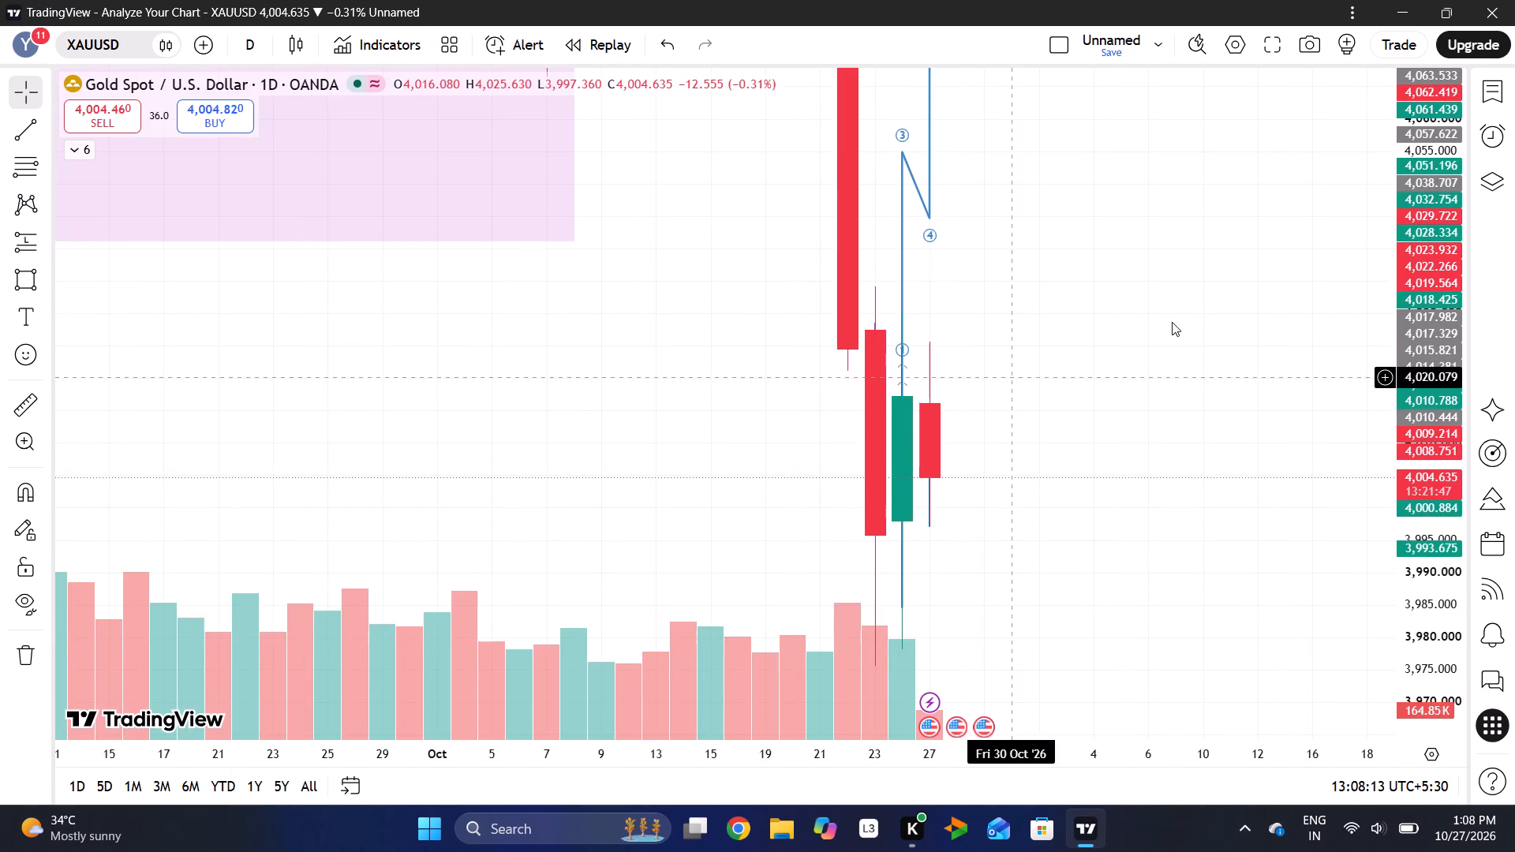
pyautogui.moveTo(1428, 277); pyautogui.dragTo(1364, 604)
# Switch to the 4-hour interval and examine the recent candles around the lower marked zones.
pyautogui.click(238, 36)
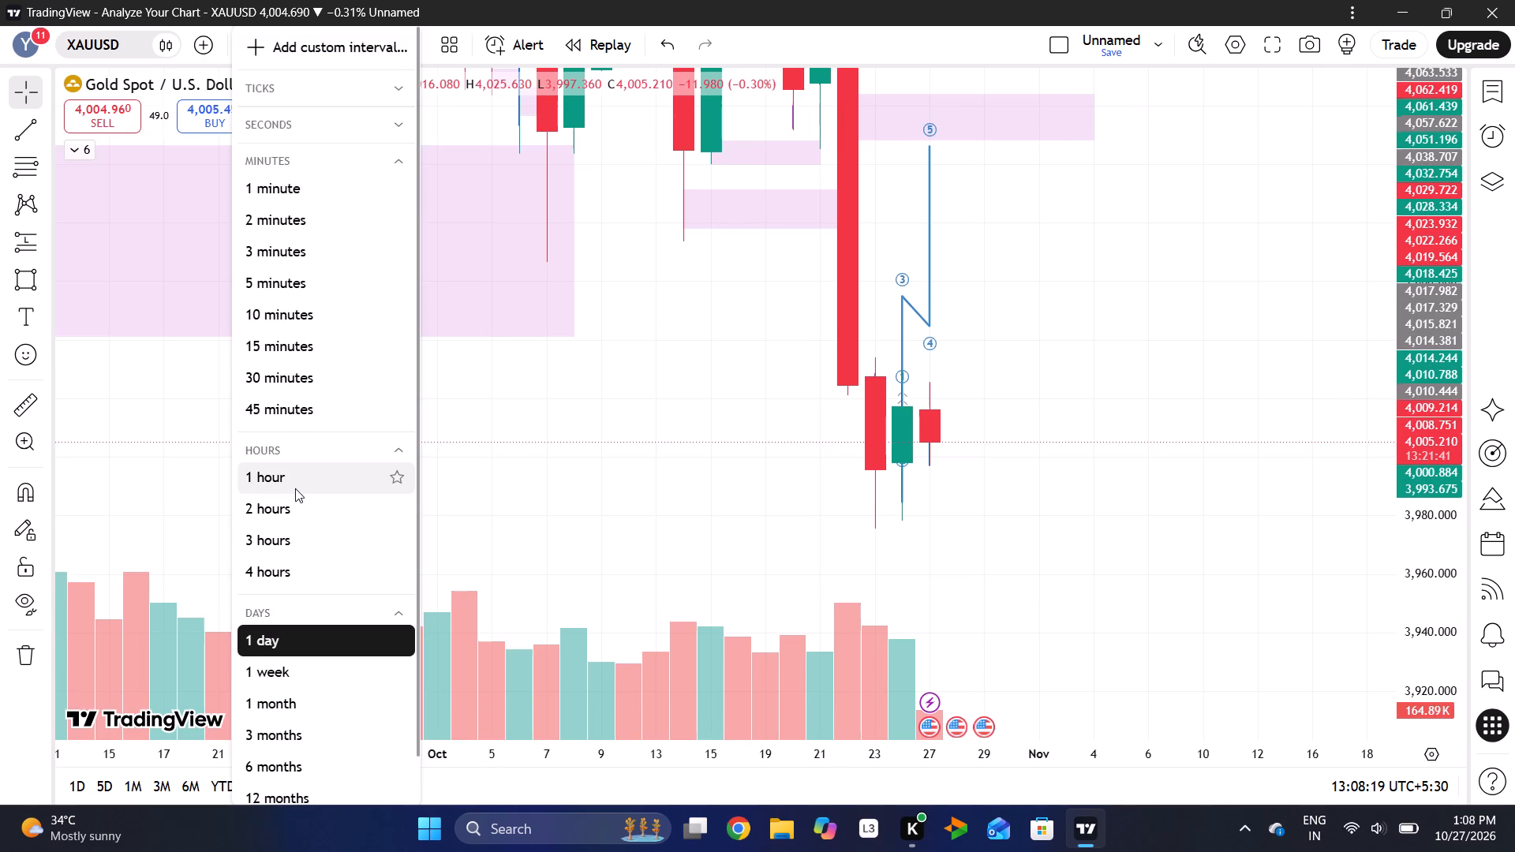
pyautogui.click(284, 564)
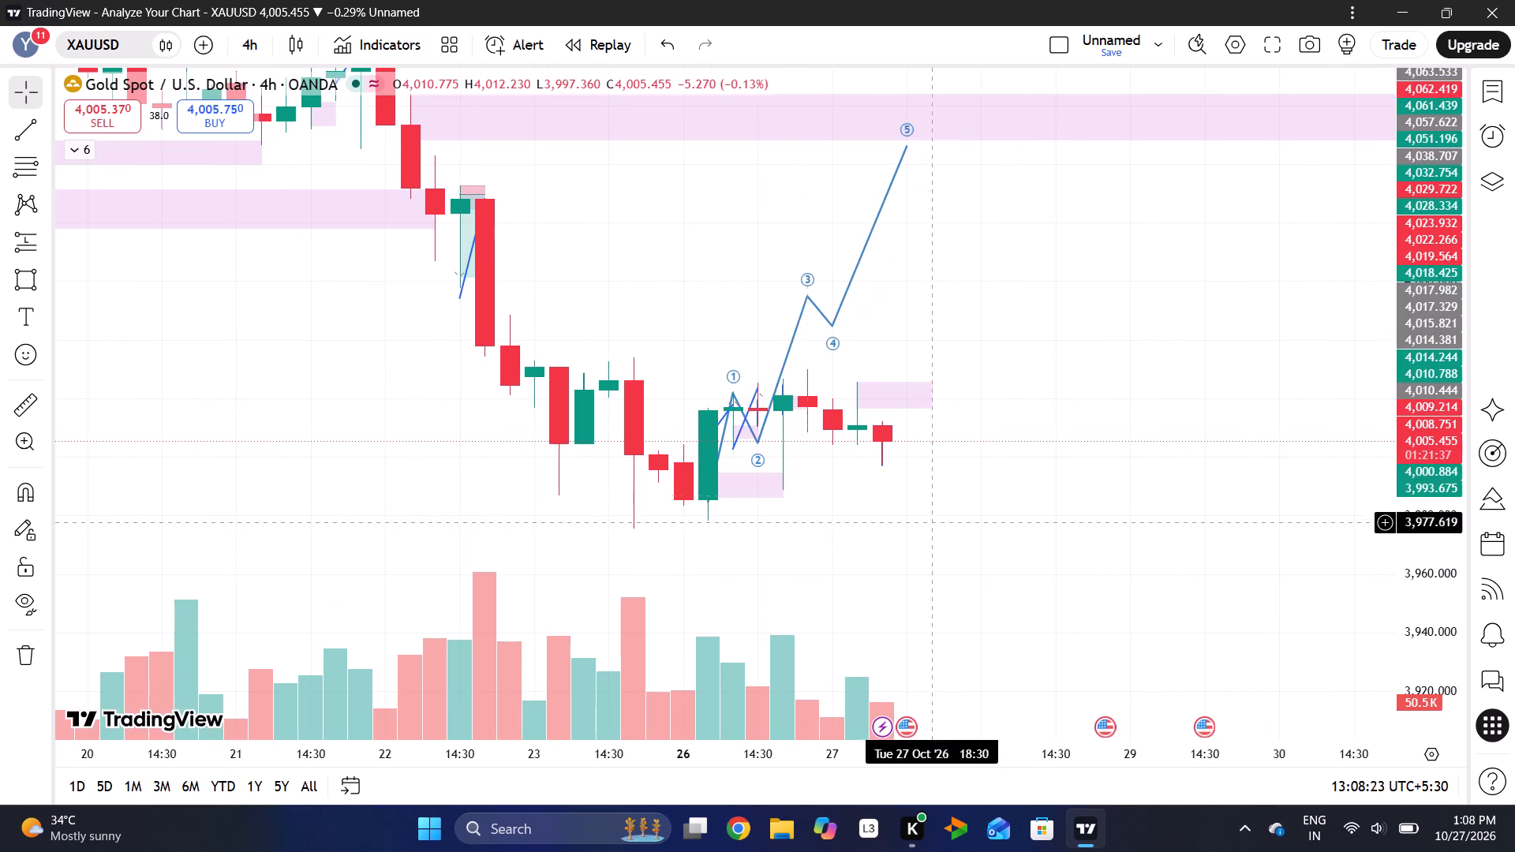
pyautogui.moveTo(1421, 543); pyautogui.dragTo(1406, 153)
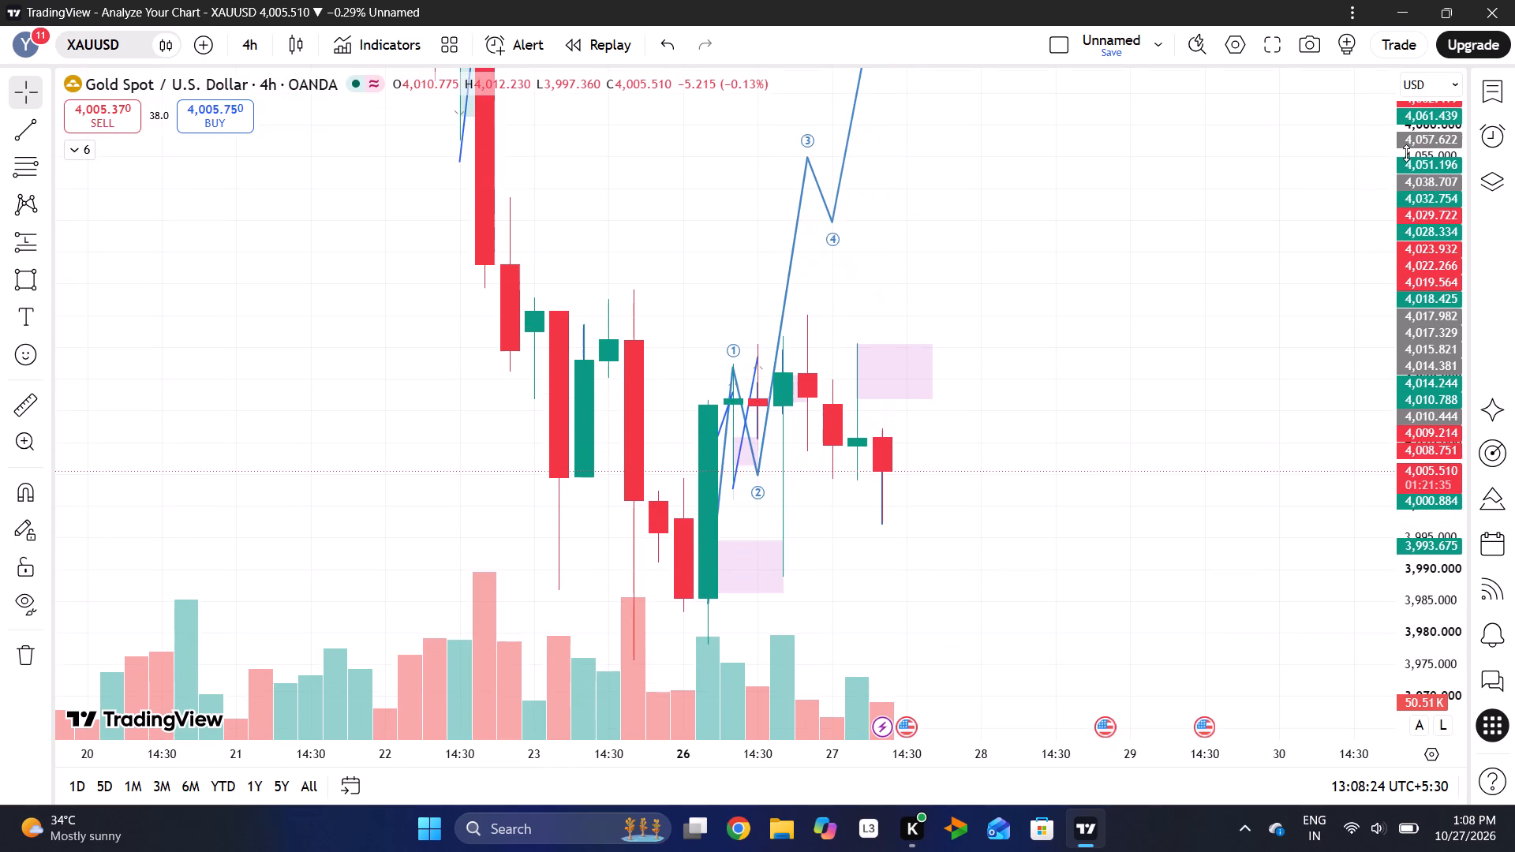
# Switch to the 1-hour interval and examine the recent price action below the 27 October zone.
pyautogui.click(258, 51)
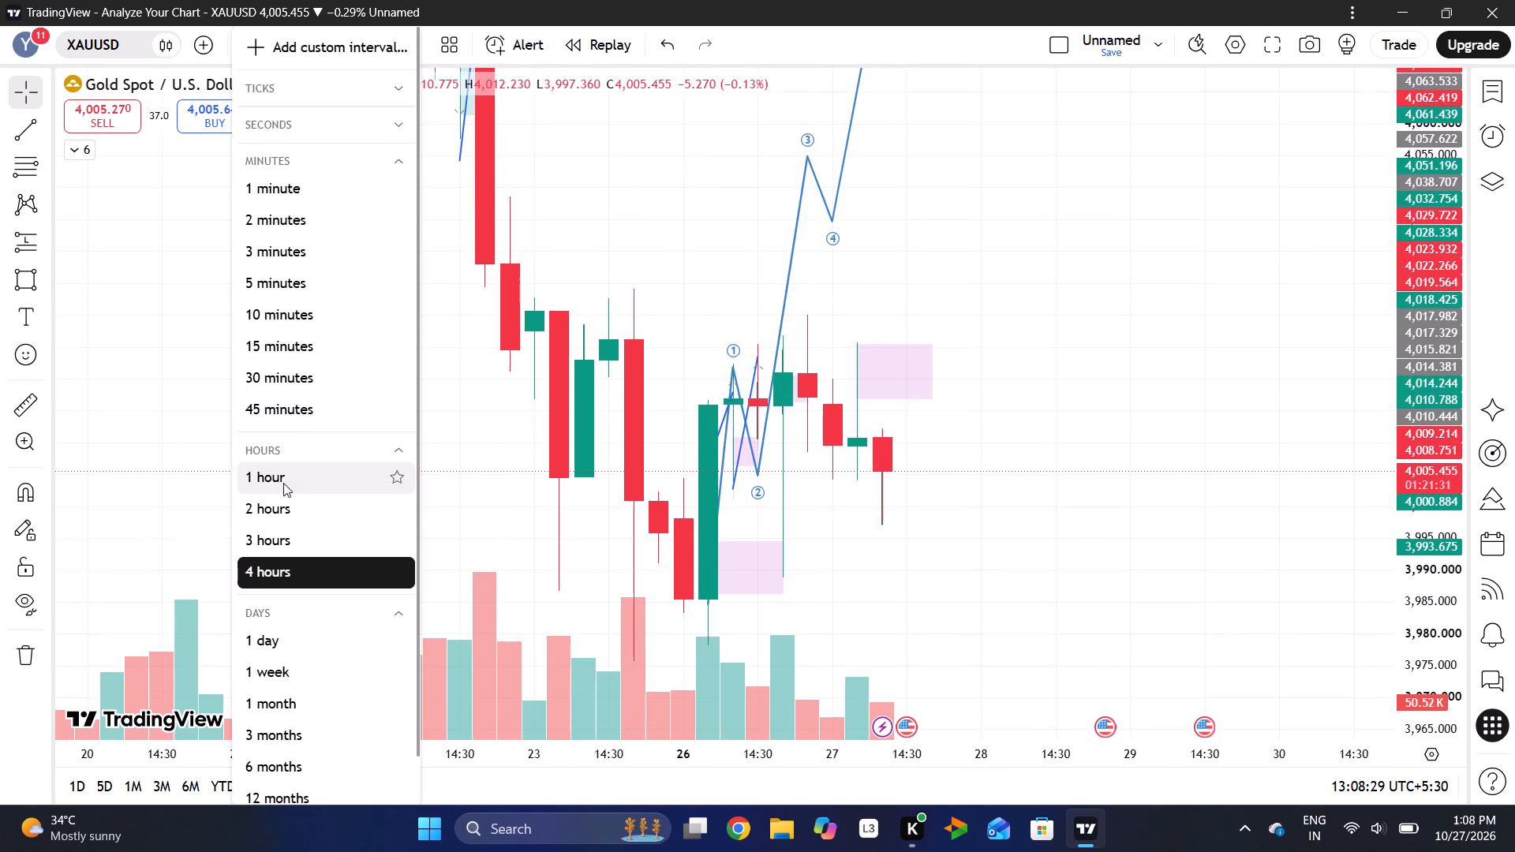
pyautogui.click(283, 483)
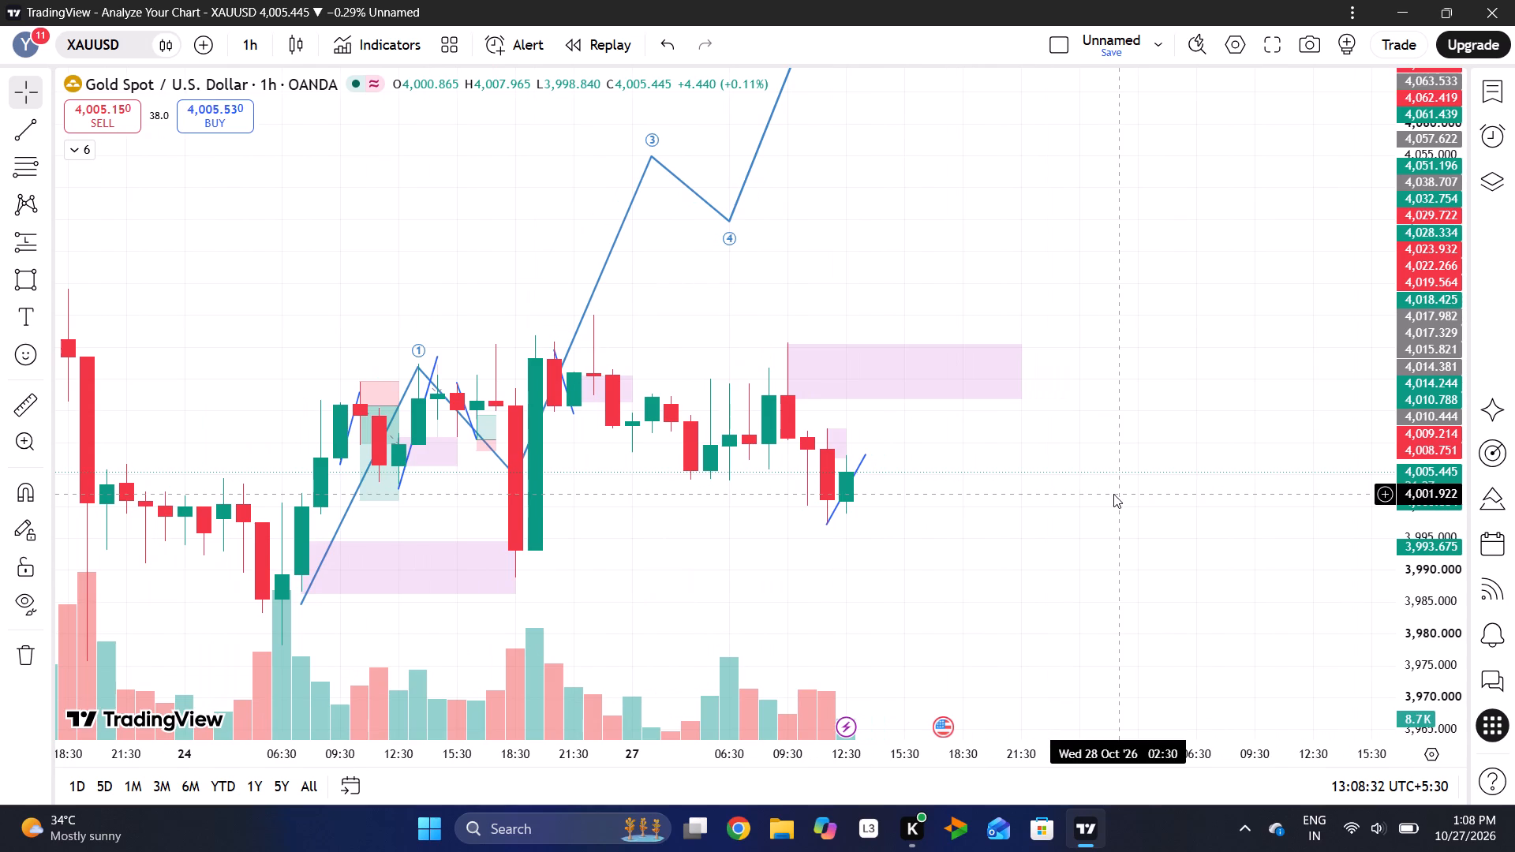
pyautogui.moveTo(1446, 487); pyautogui.dragTo(1450, 409)
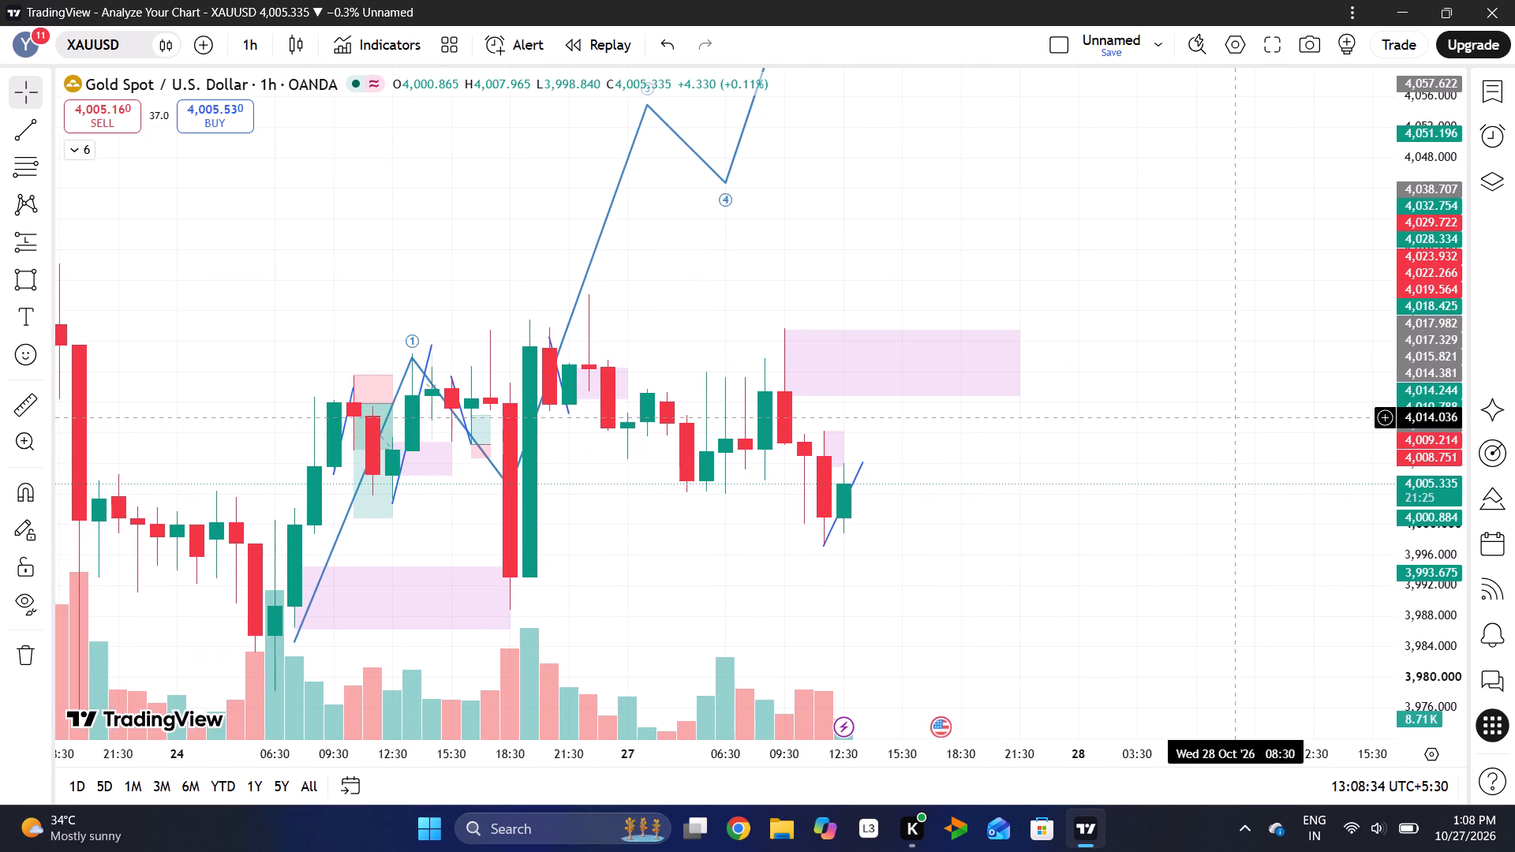
# Switch to the 30-minute interval and examine the latest candles, the two overhead zones and the rising trend line.
pyautogui.click(246, 34)
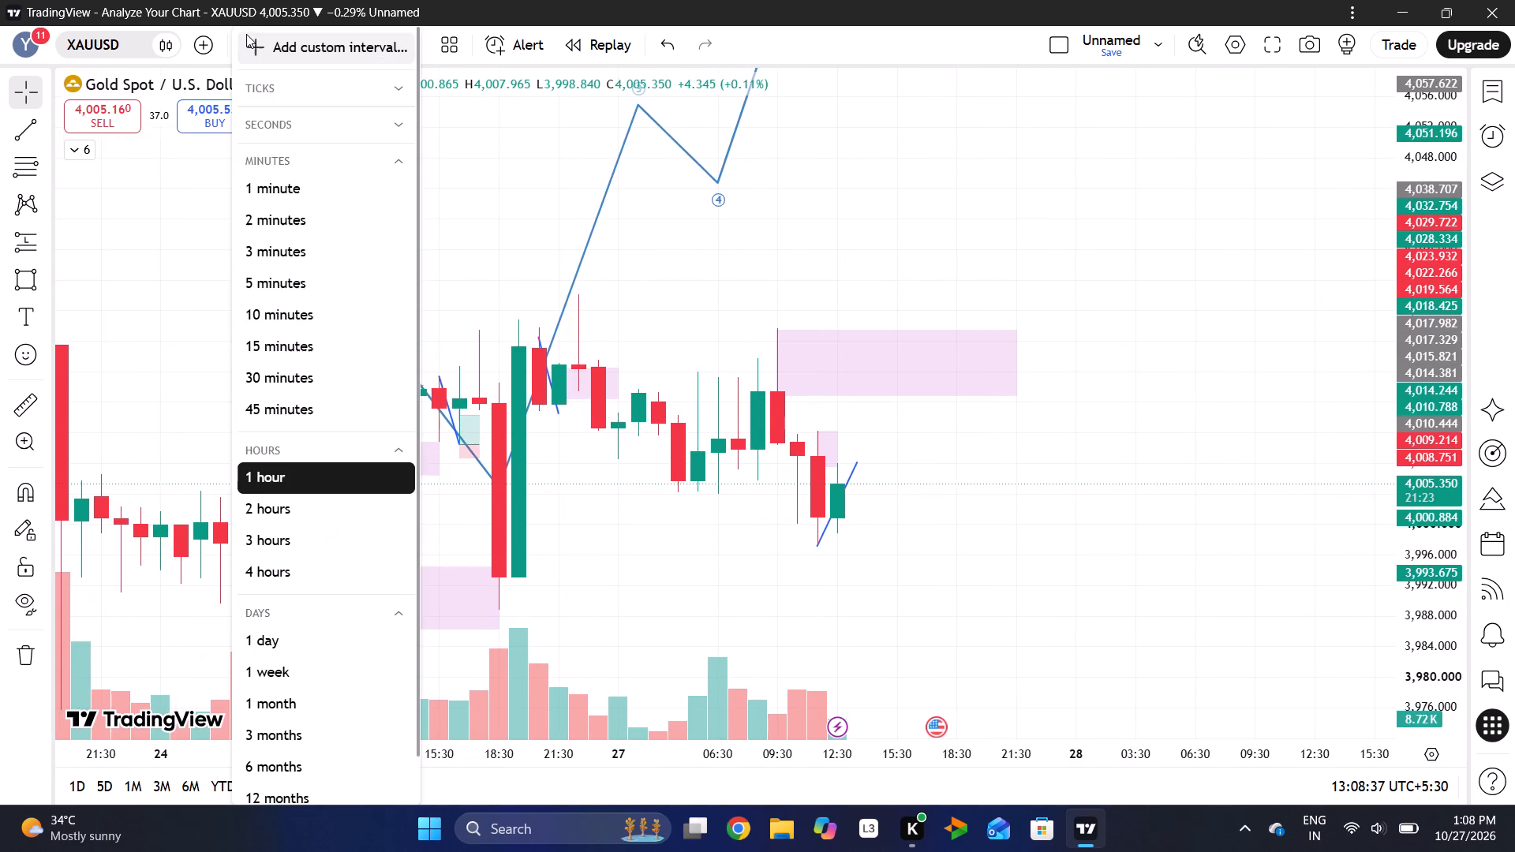
pyautogui.click(260, 366)
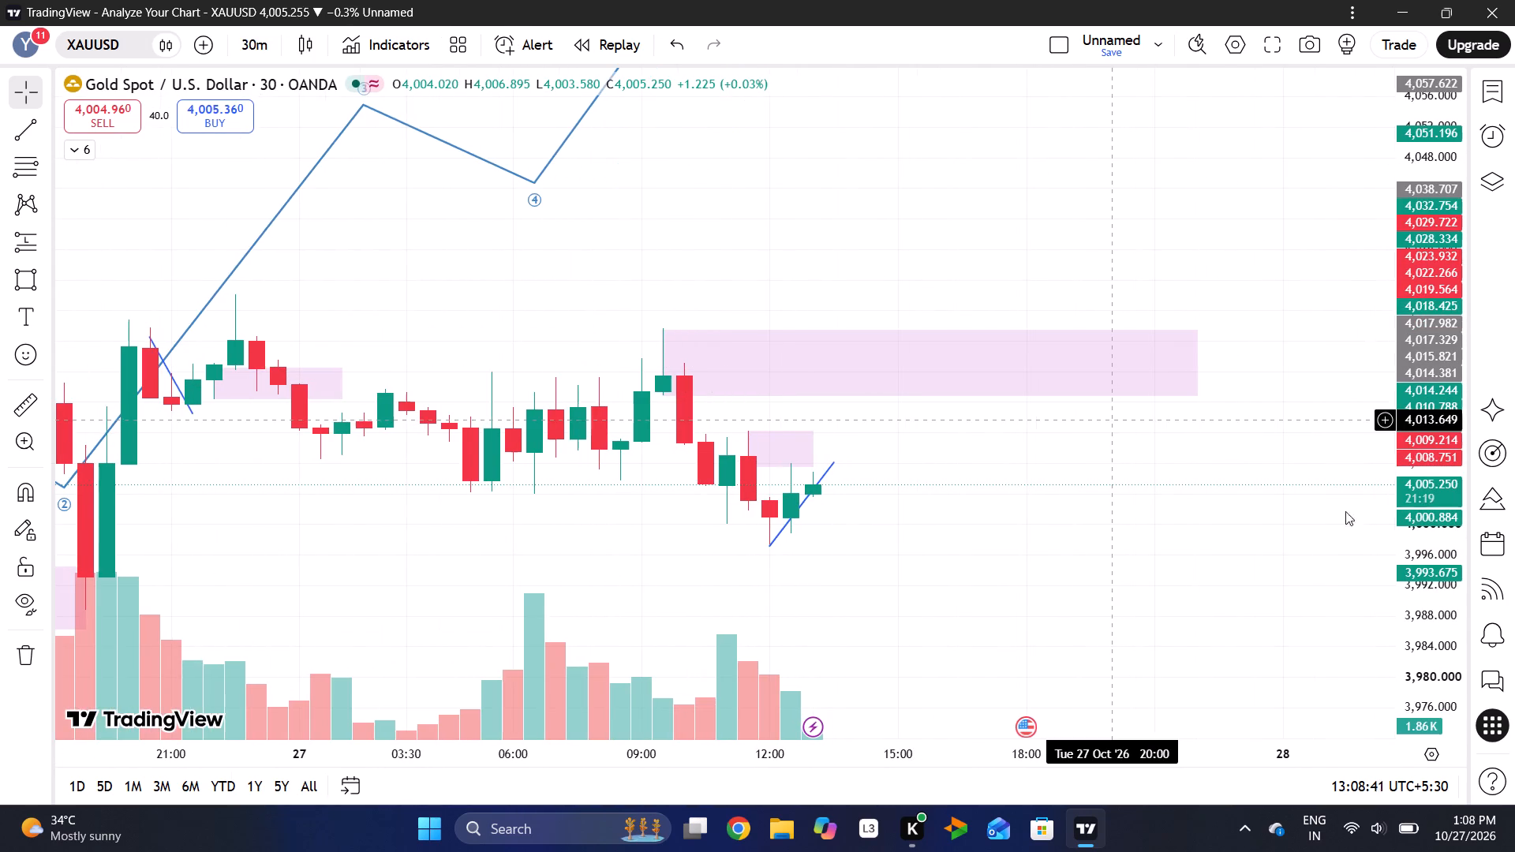
pyautogui.moveTo(1435, 568); pyautogui.dragTo(1447, 207)
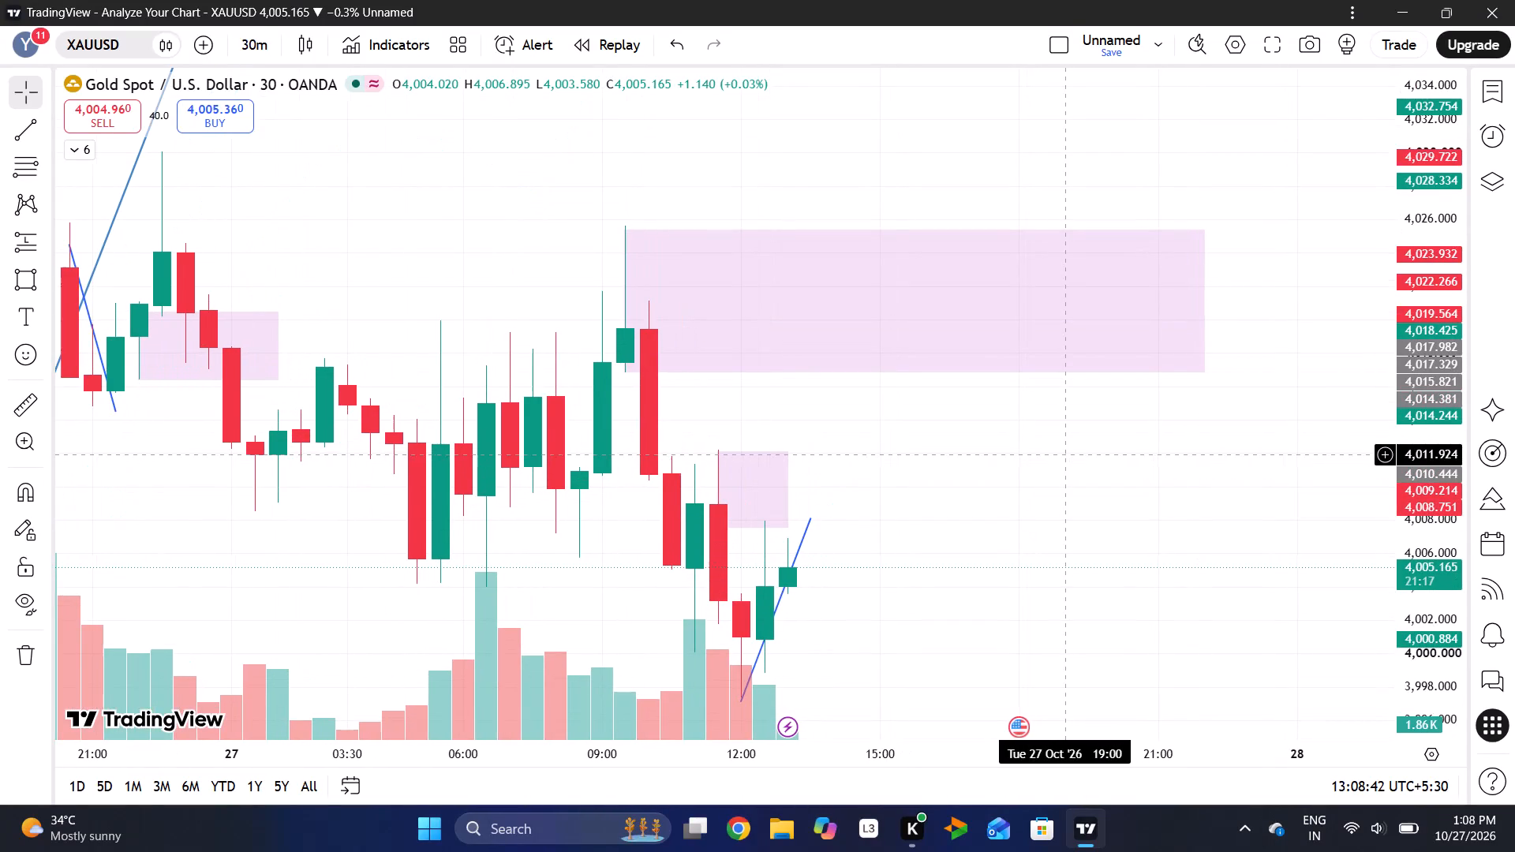
# Switch to the 15-minute interval and examine price within the Asian and London session ranges.
pyautogui.click(256, 46)
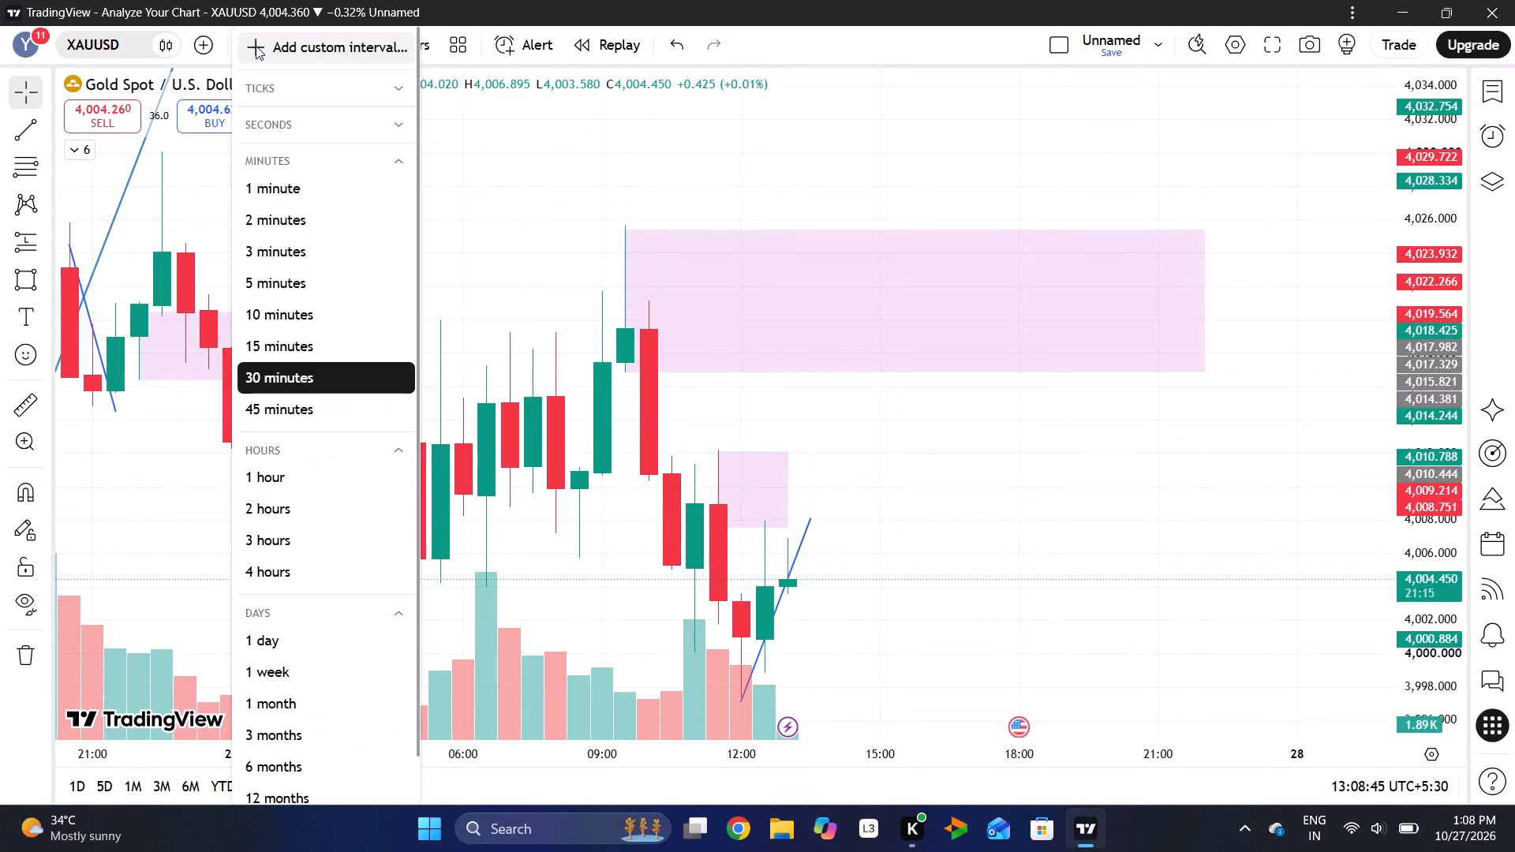
pyautogui.click(310, 354)
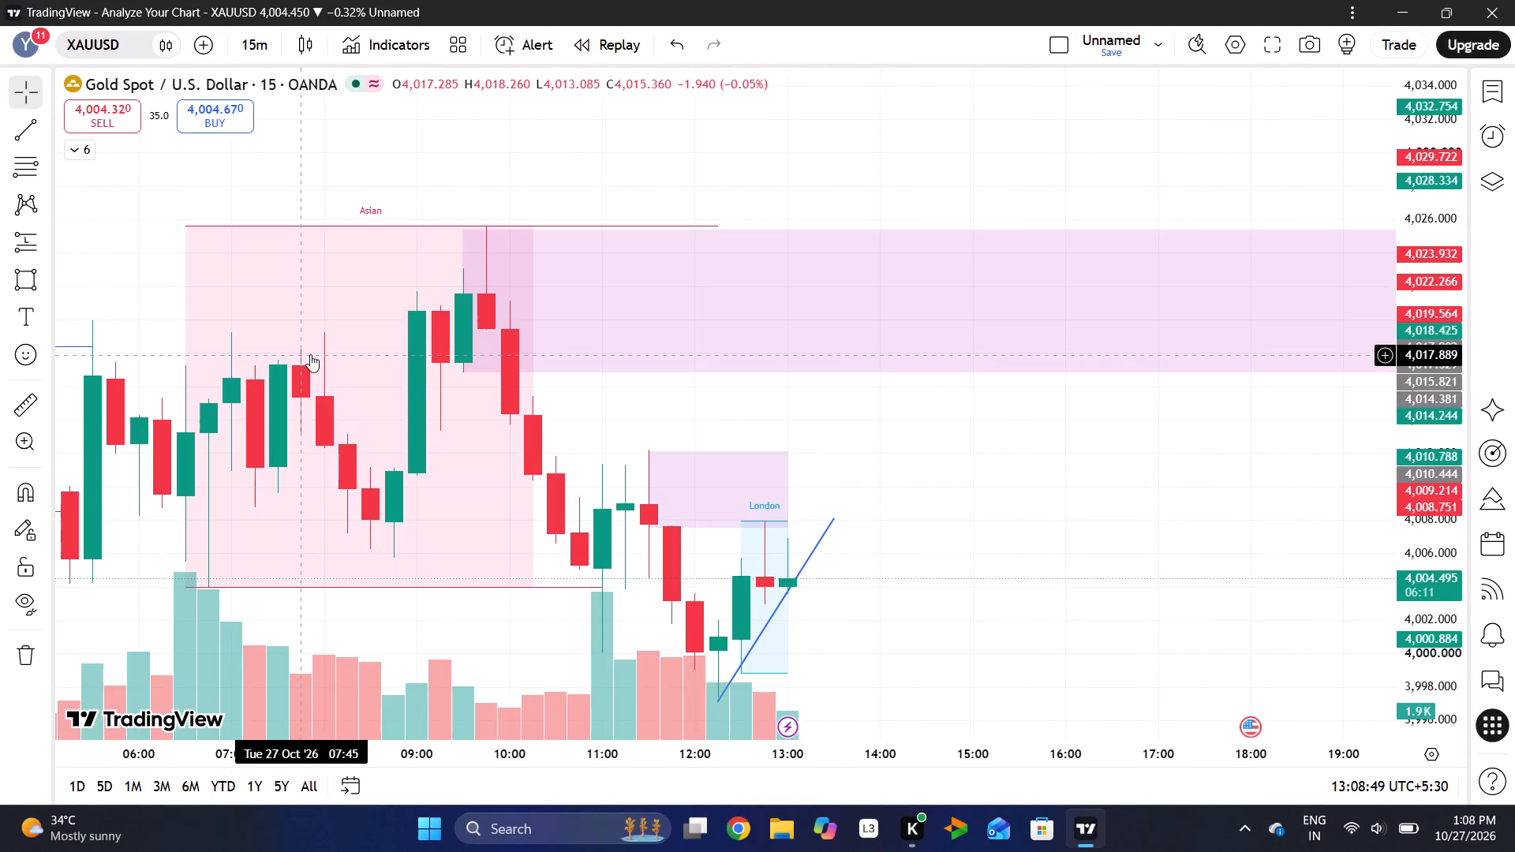
pyautogui.moveTo(884, 487); pyautogui.dragTo(938, 446)
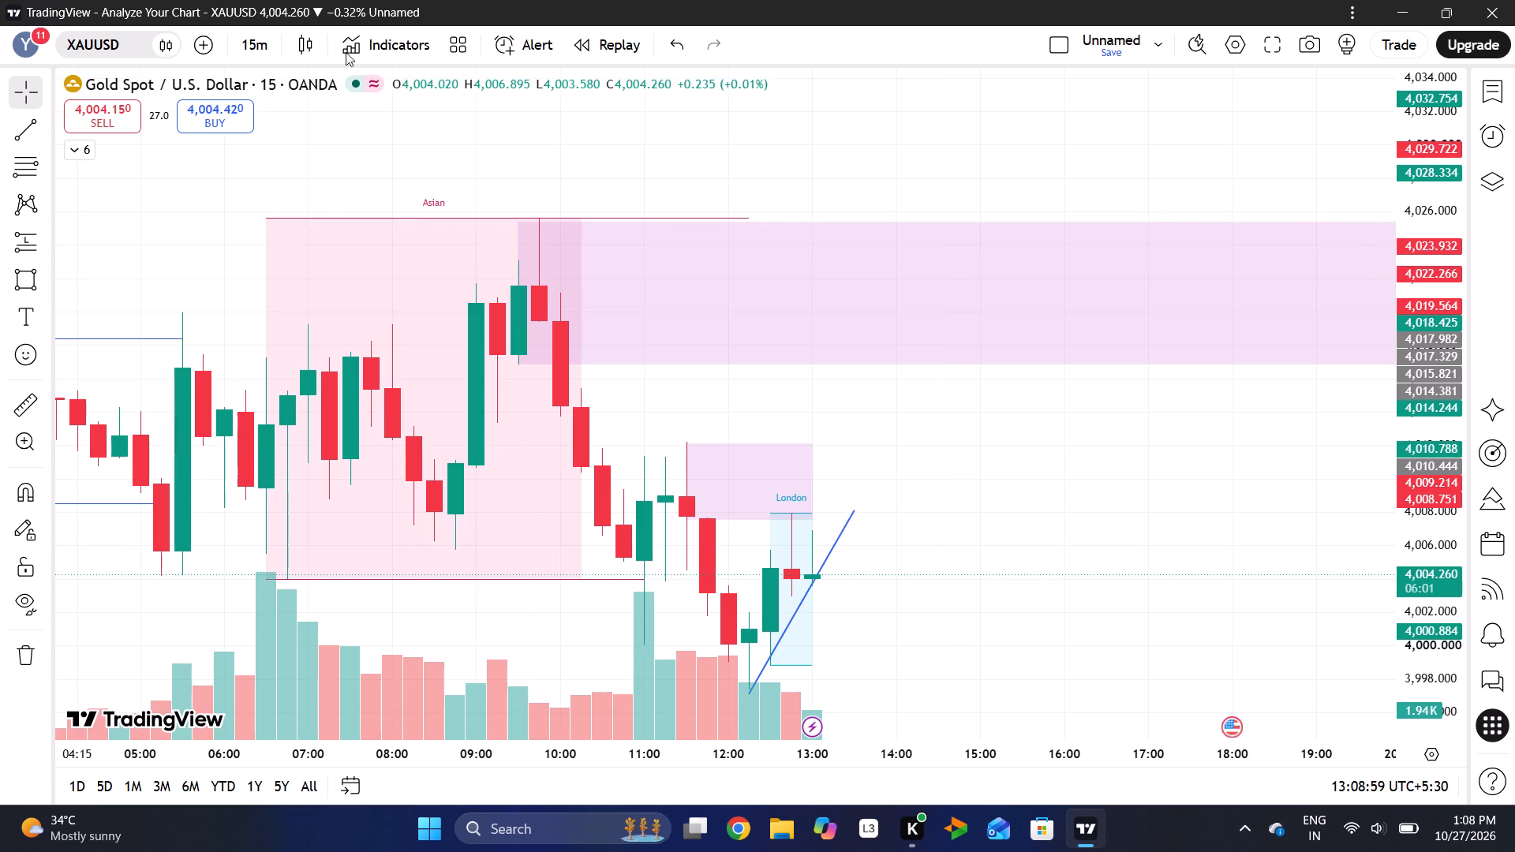
pyautogui.click(256, 52)
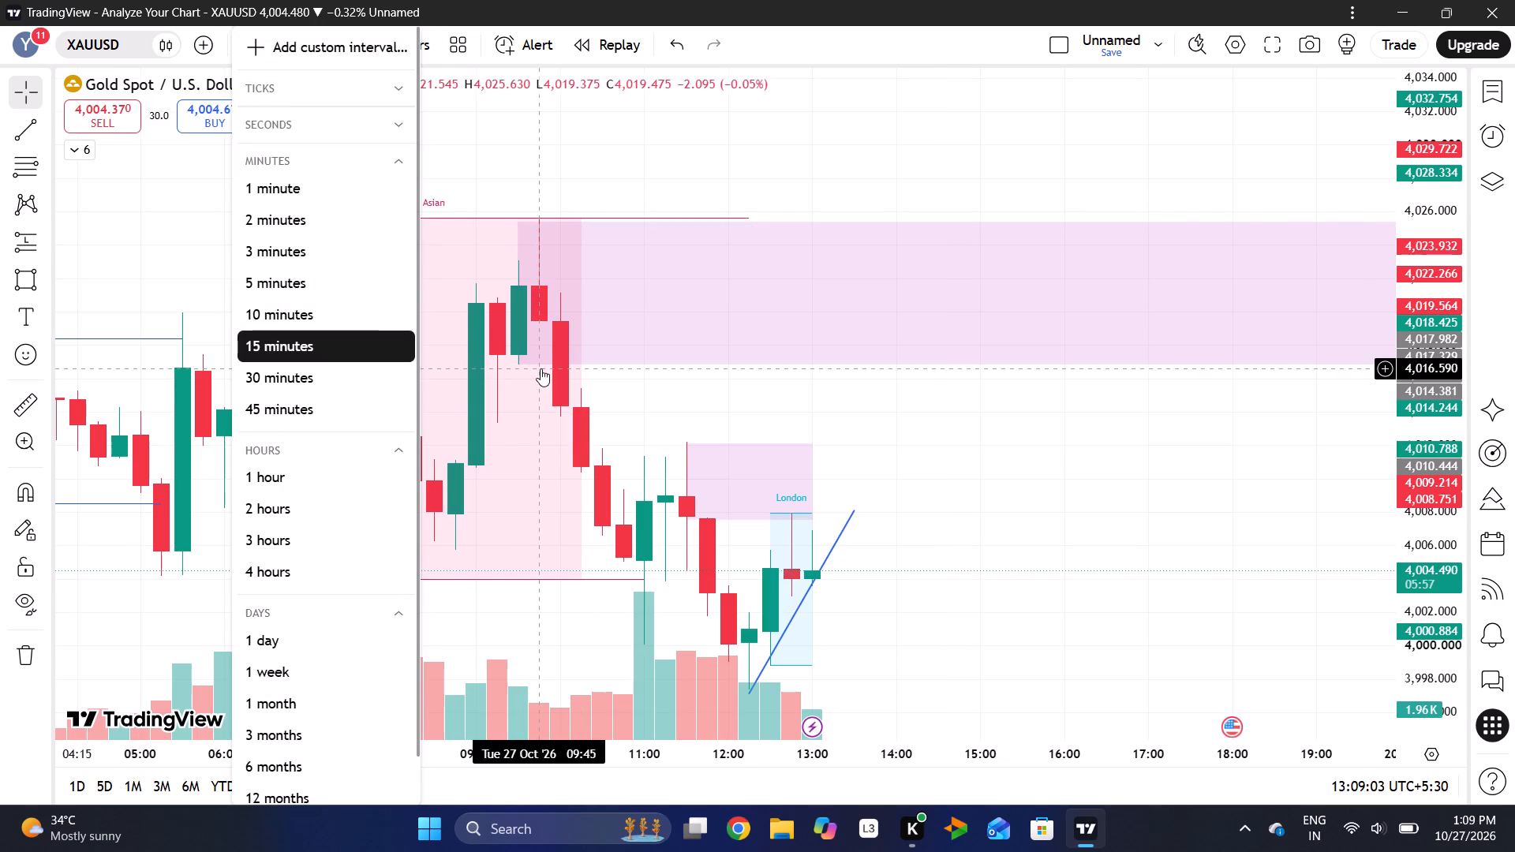
pyautogui.click(655, 381)
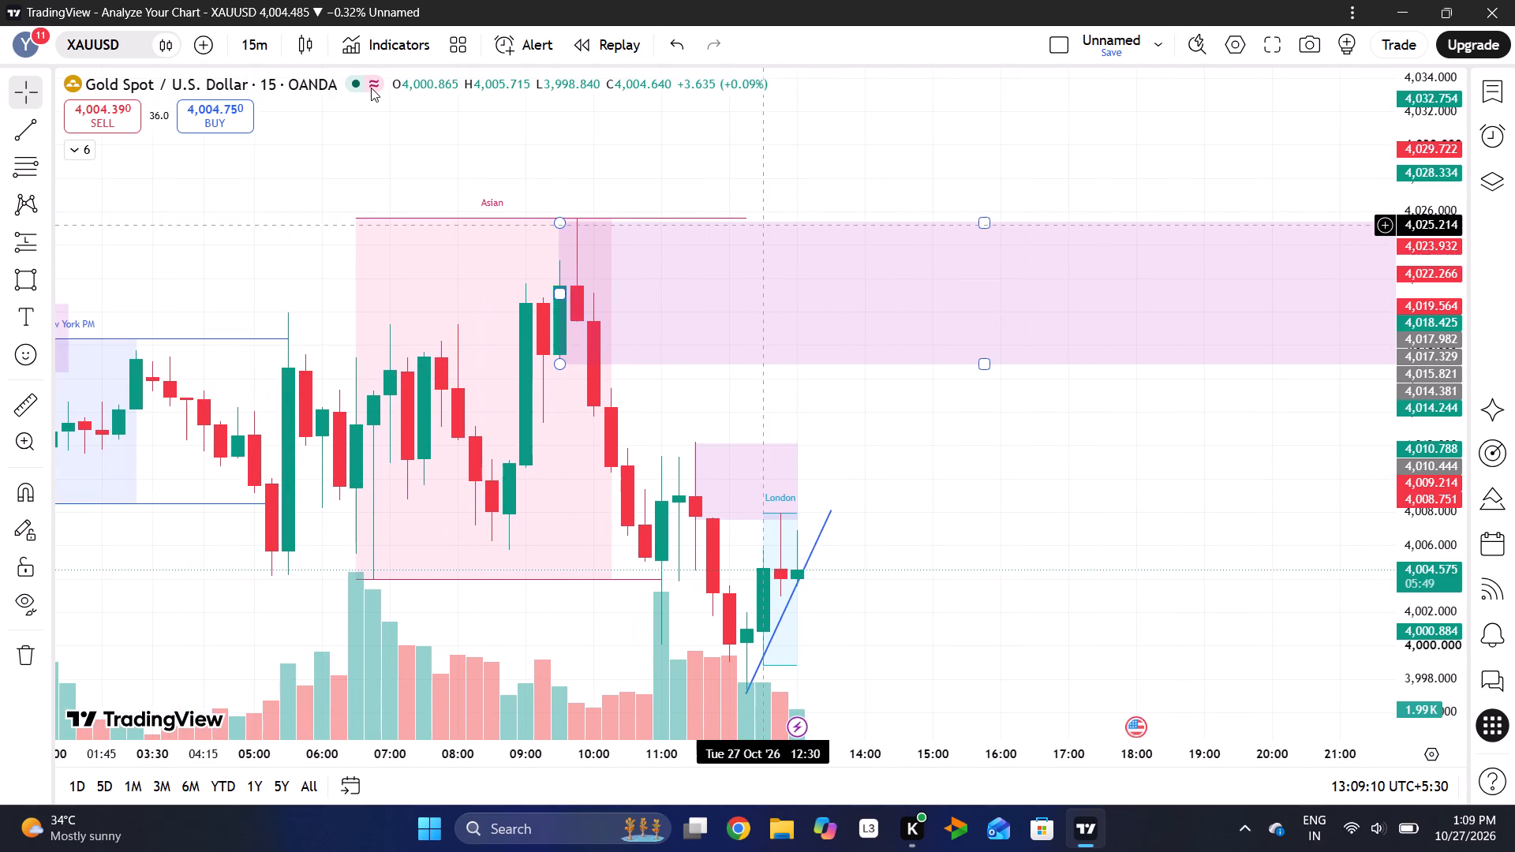
# Switch the chart to the 5-minute interval.
pyautogui.click(257, 44)
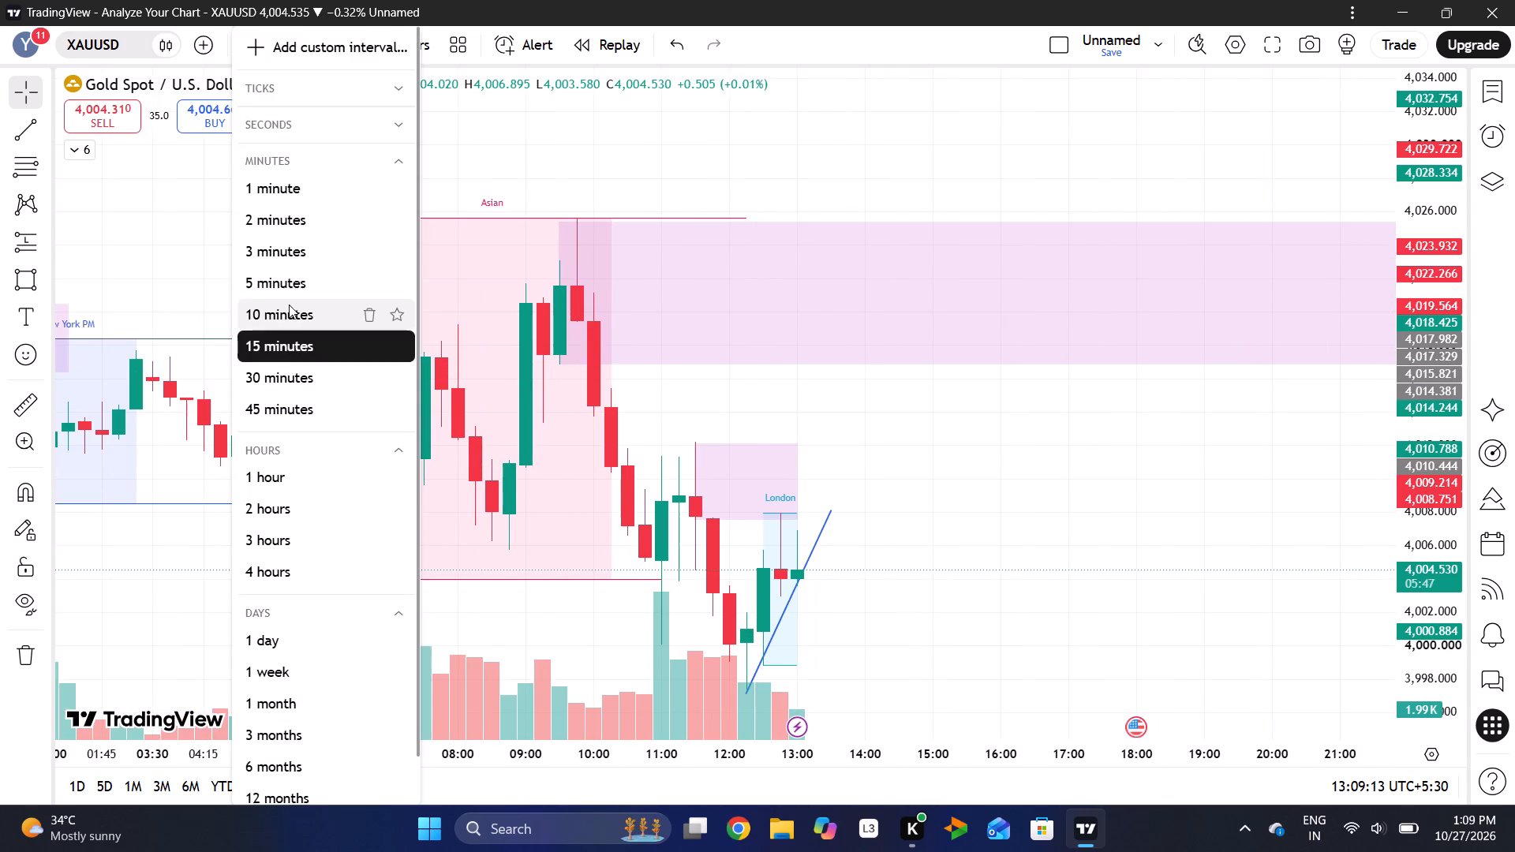
pyautogui.click(290, 286)
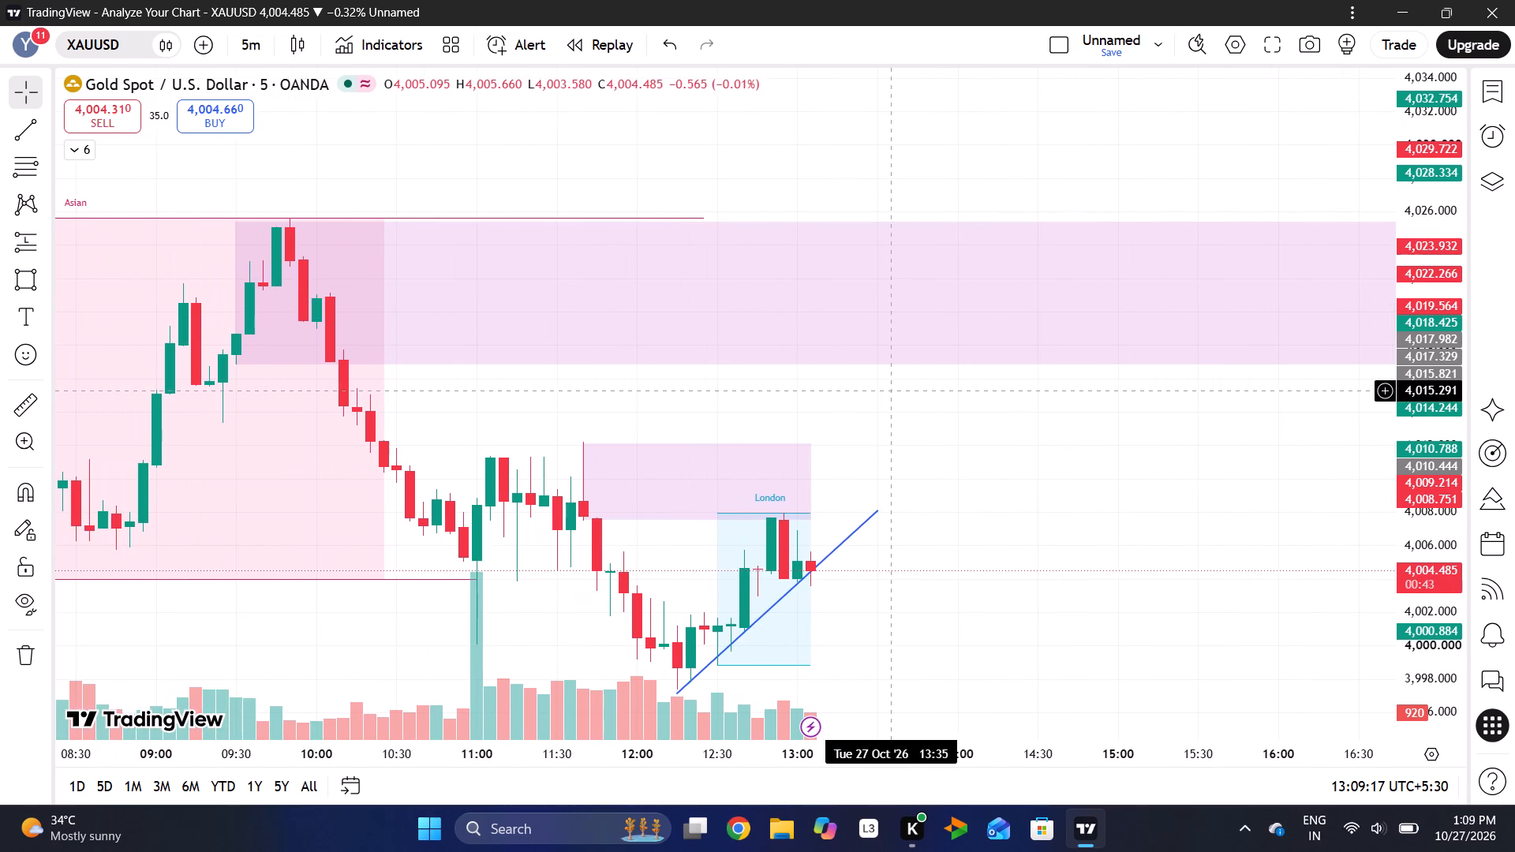
# Draw a rectangle zone below current price from about 4,001.58 to 3,999.57, spanning 12:35 to 13:45 on 27 October.
pyautogui.moveTo(1415, 635); pyautogui.dragTo(1435, 544)
pyautogui.moveTo(1087, 655); pyautogui.dragTo(1130, 319)
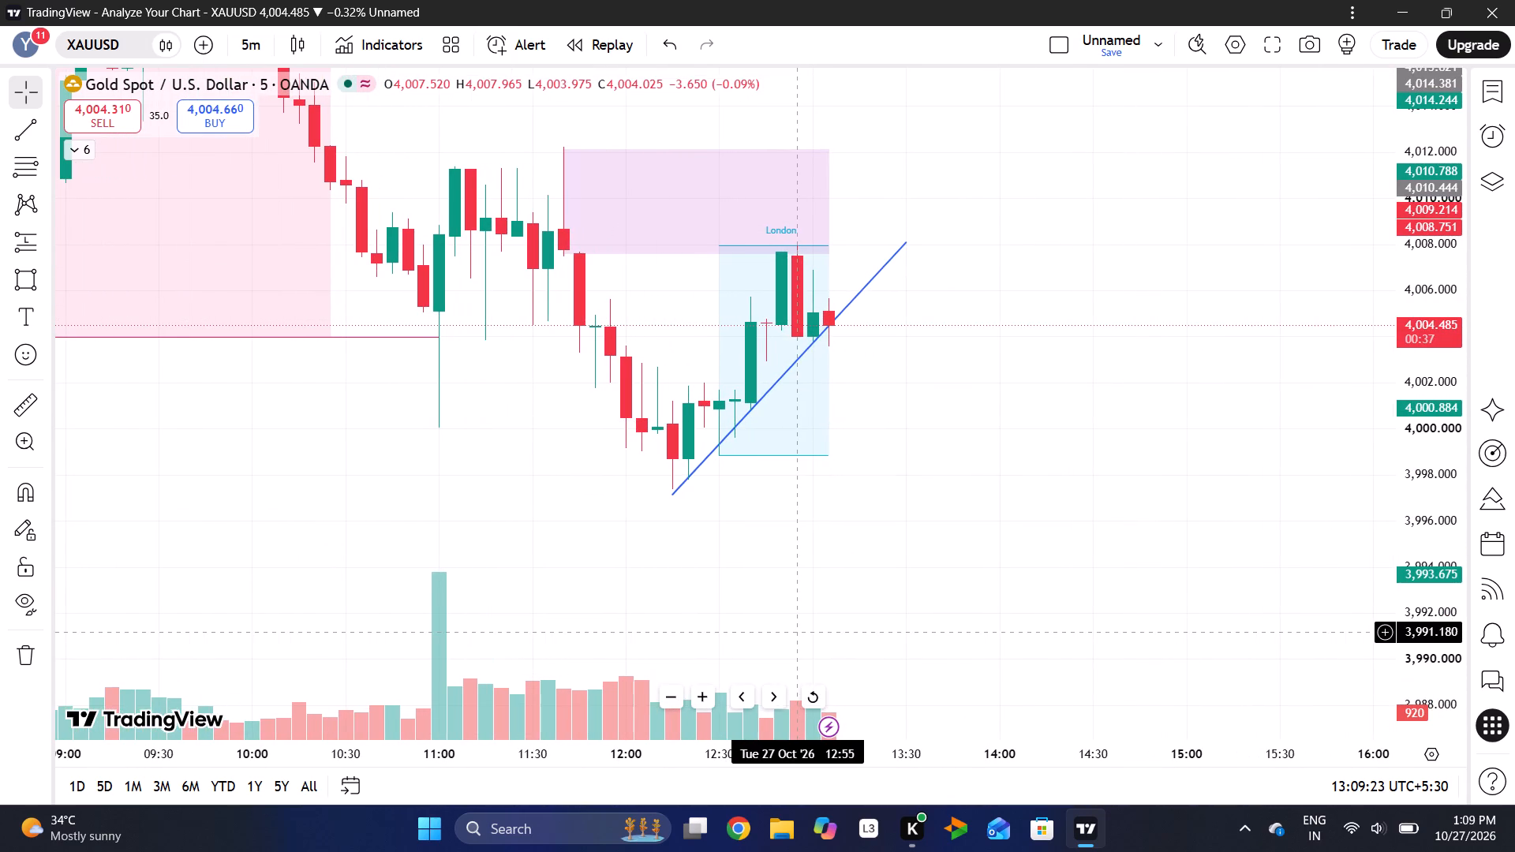
pyautogui.click(24, 273)
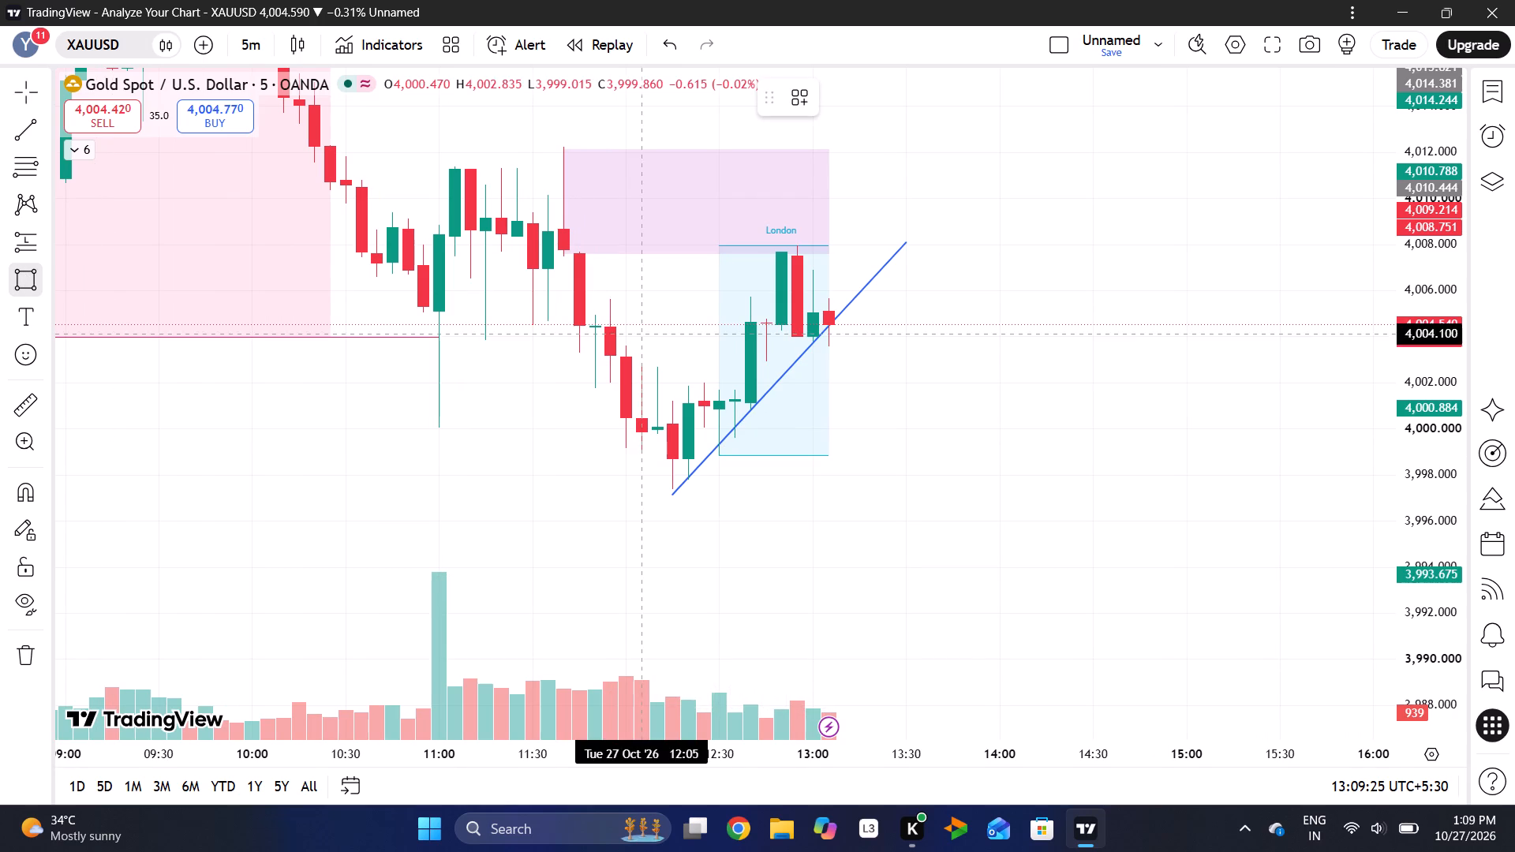
pyautogui.click(735, 392)
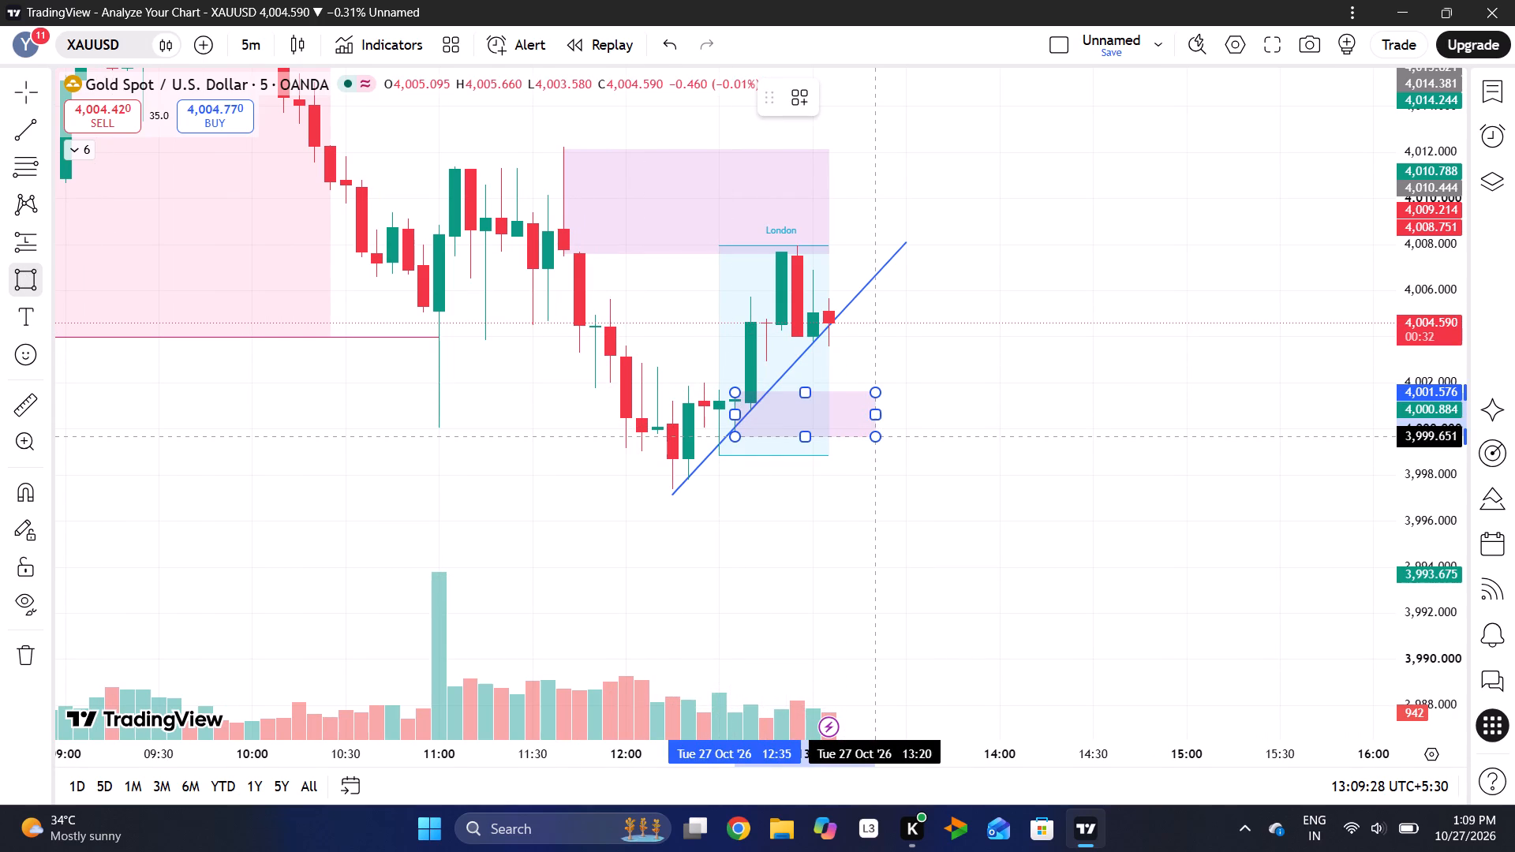
pyautogui.click(935, 439)
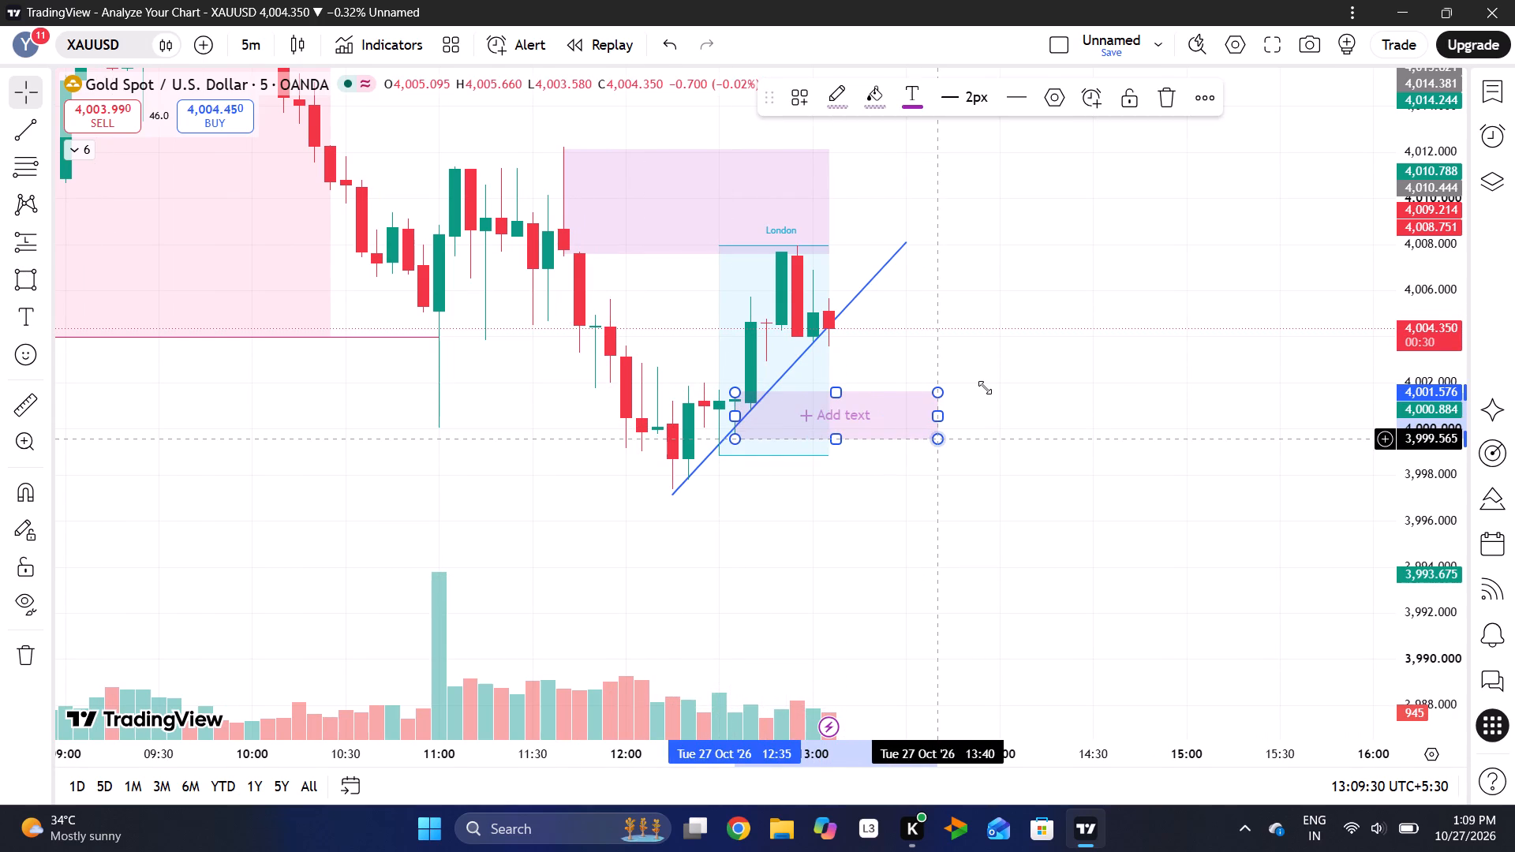
pyautogui.click(1050, 350)
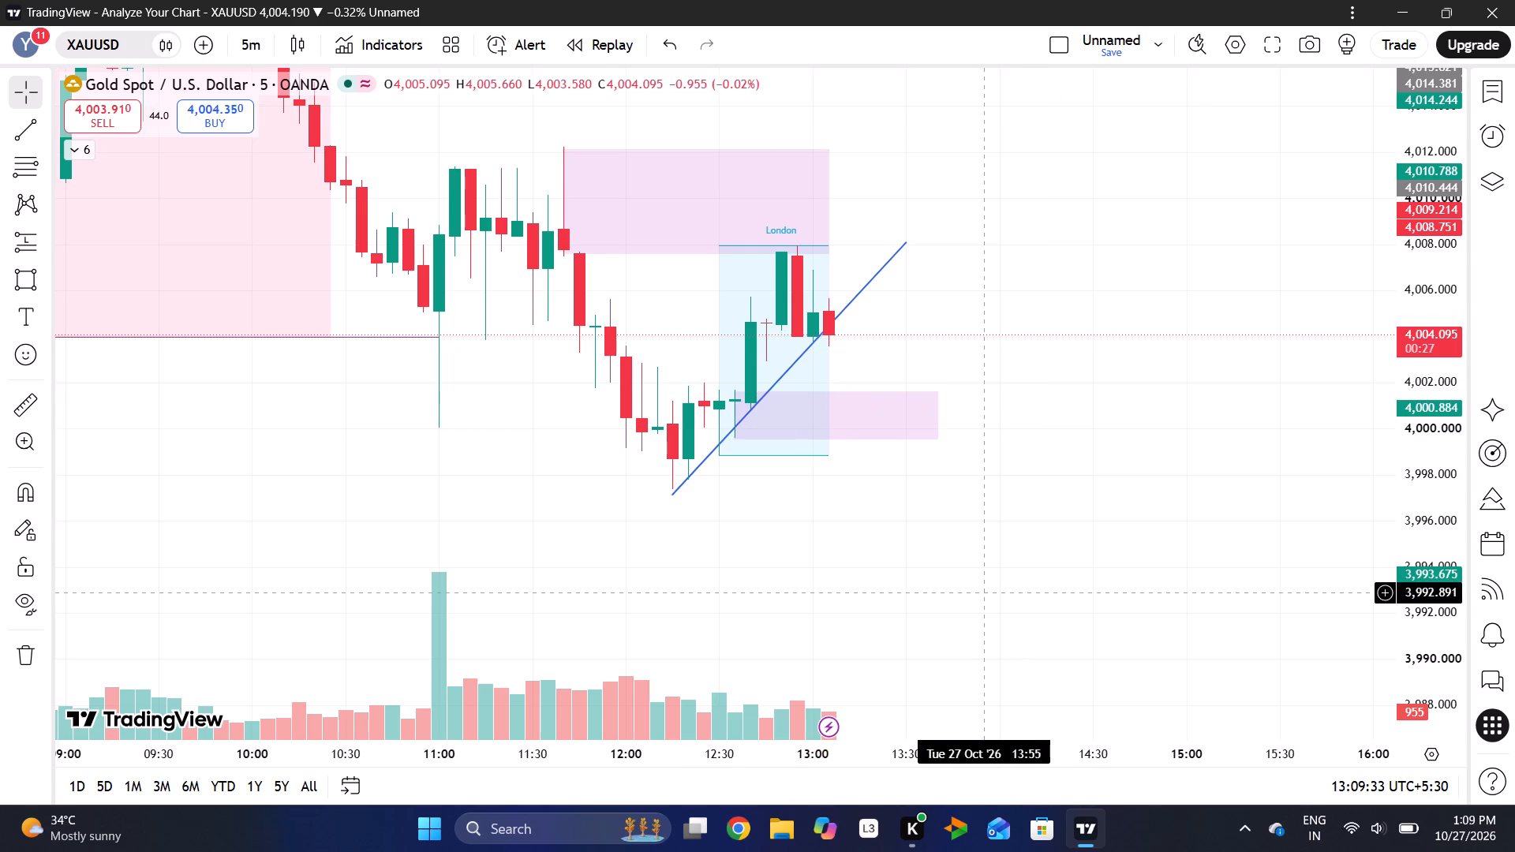
pyautogui.moveTo(983, 592); pyautogui.dragTo(901, 710)
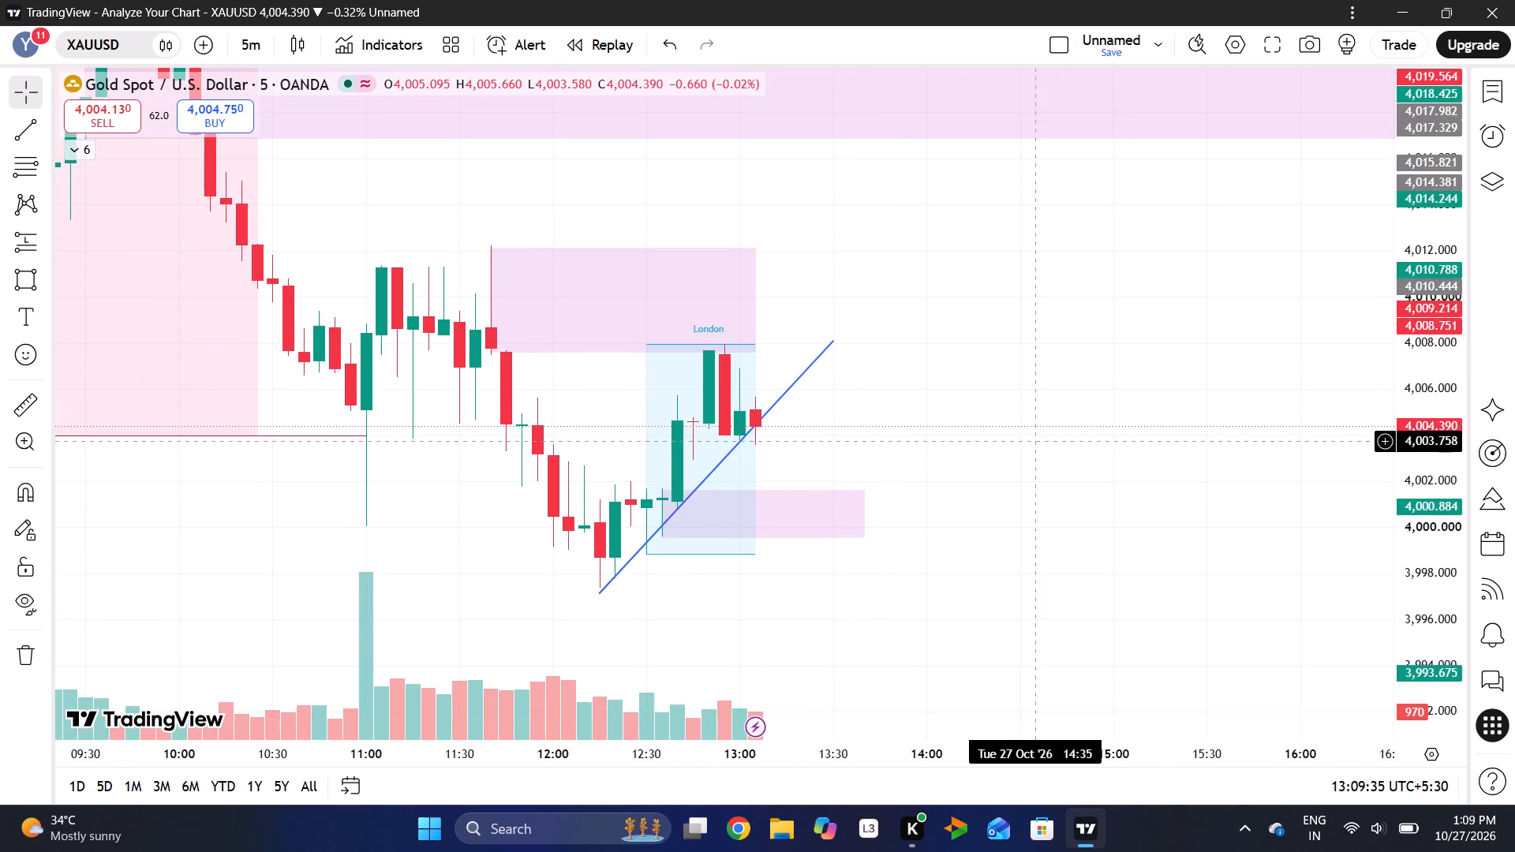
pyautogui.moveTo(863, 510); pyautogui.dragTo(881, 511)
pyautogui.click(983, 476)
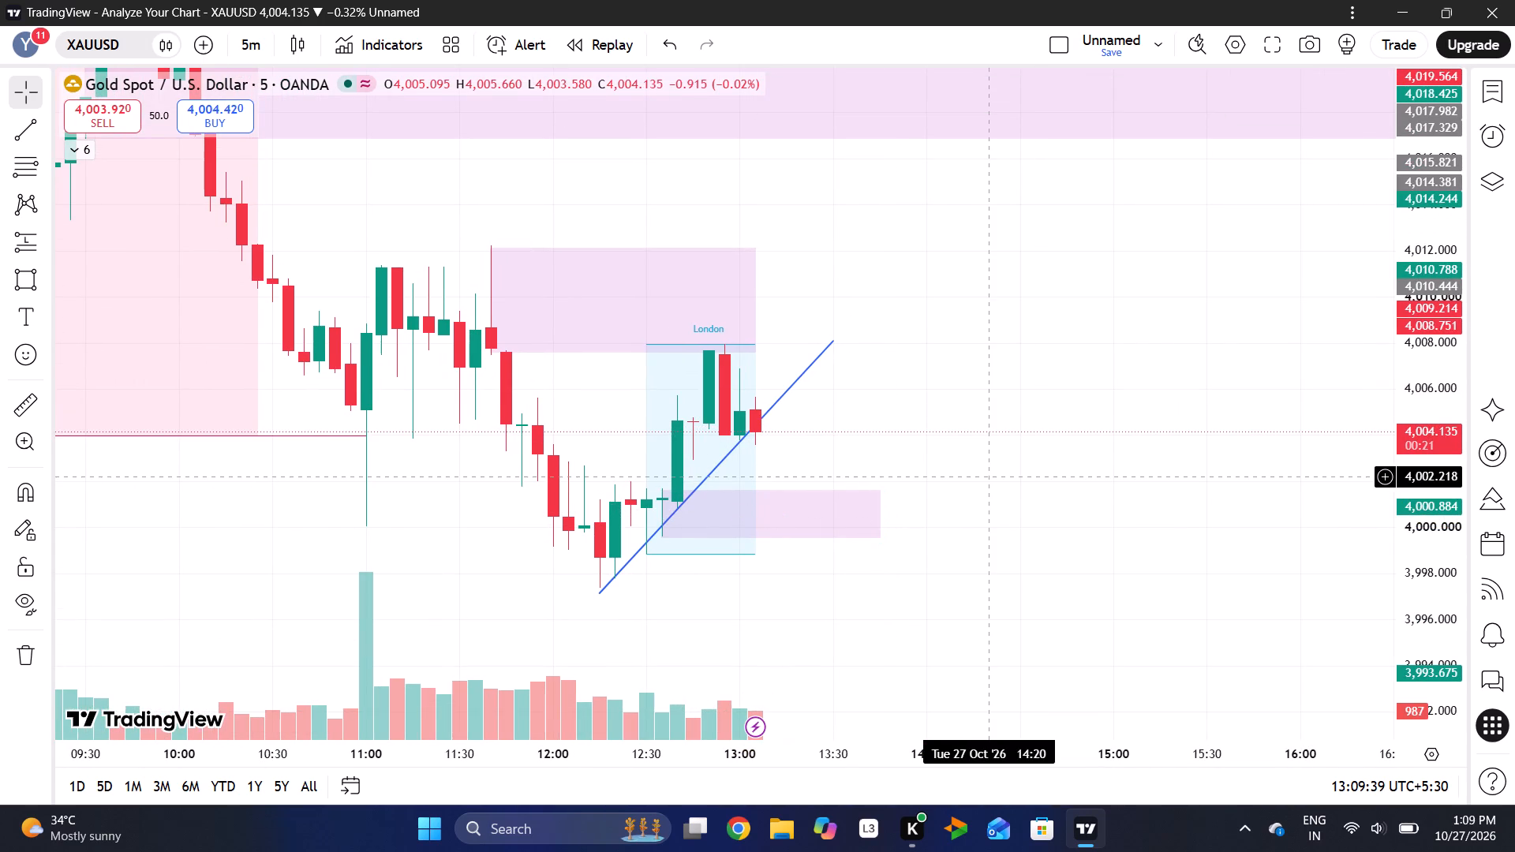
# Place a long position starting at 13:20 with entry at about 4,001.75 and stop at about 3,999.39, just below the new zone.
pyautogui.click(39, 235)
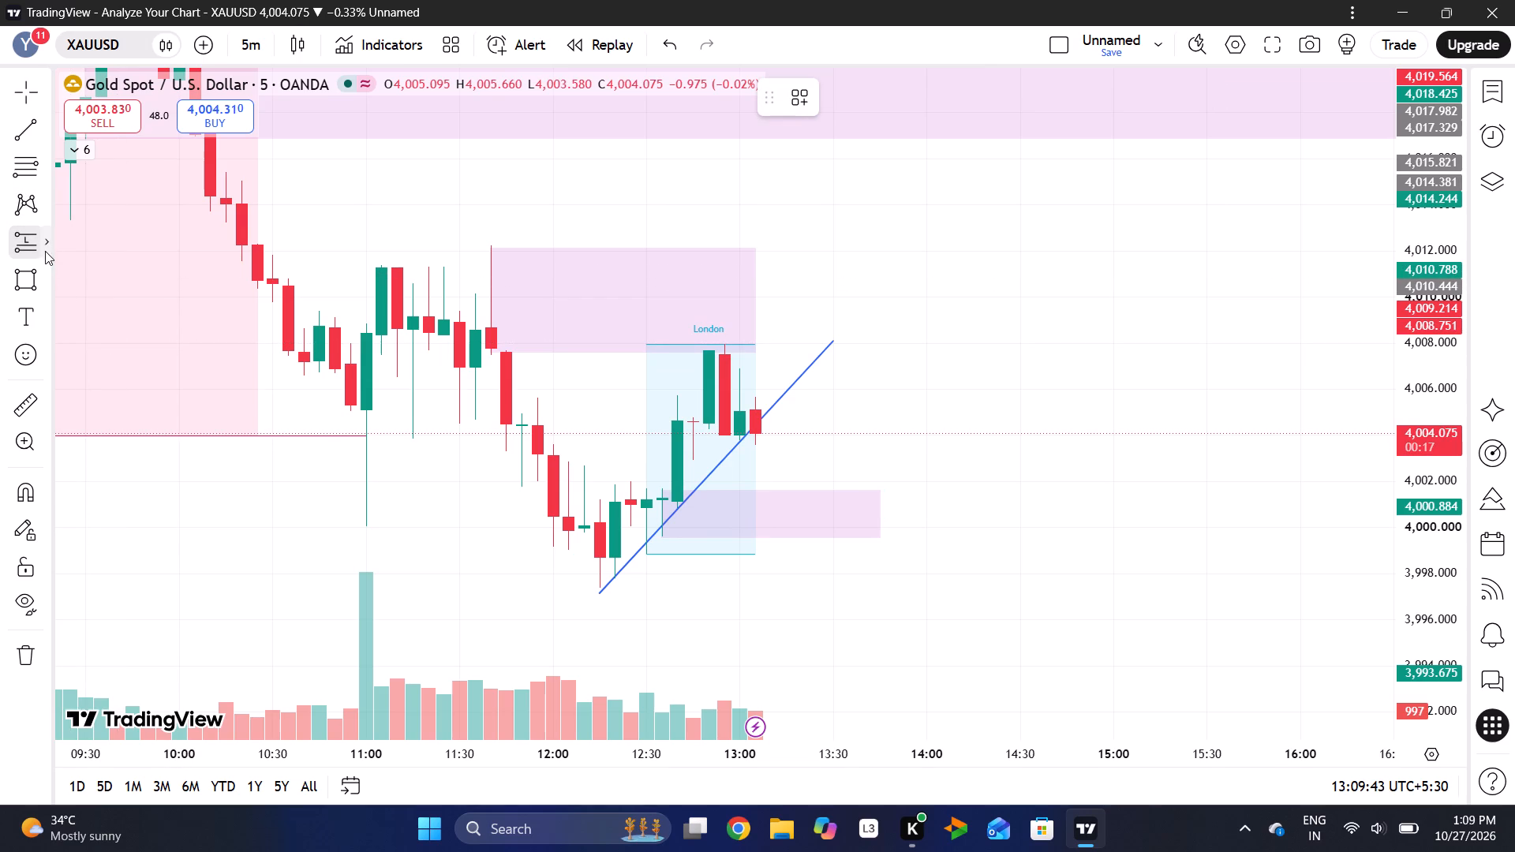
pyautogui.click(47, 244)
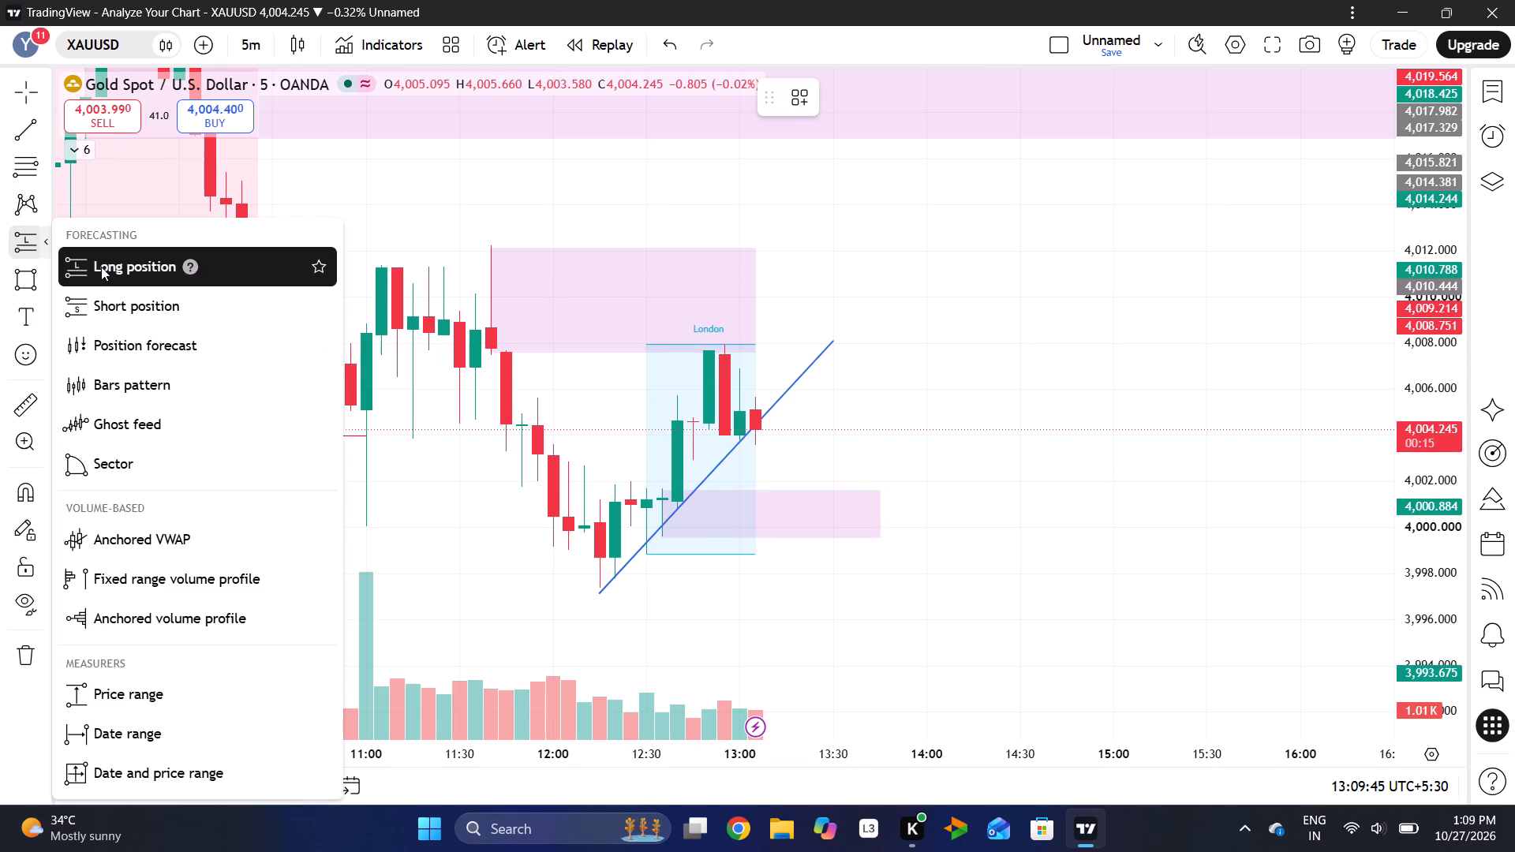
pyautogui.click(101, 267)
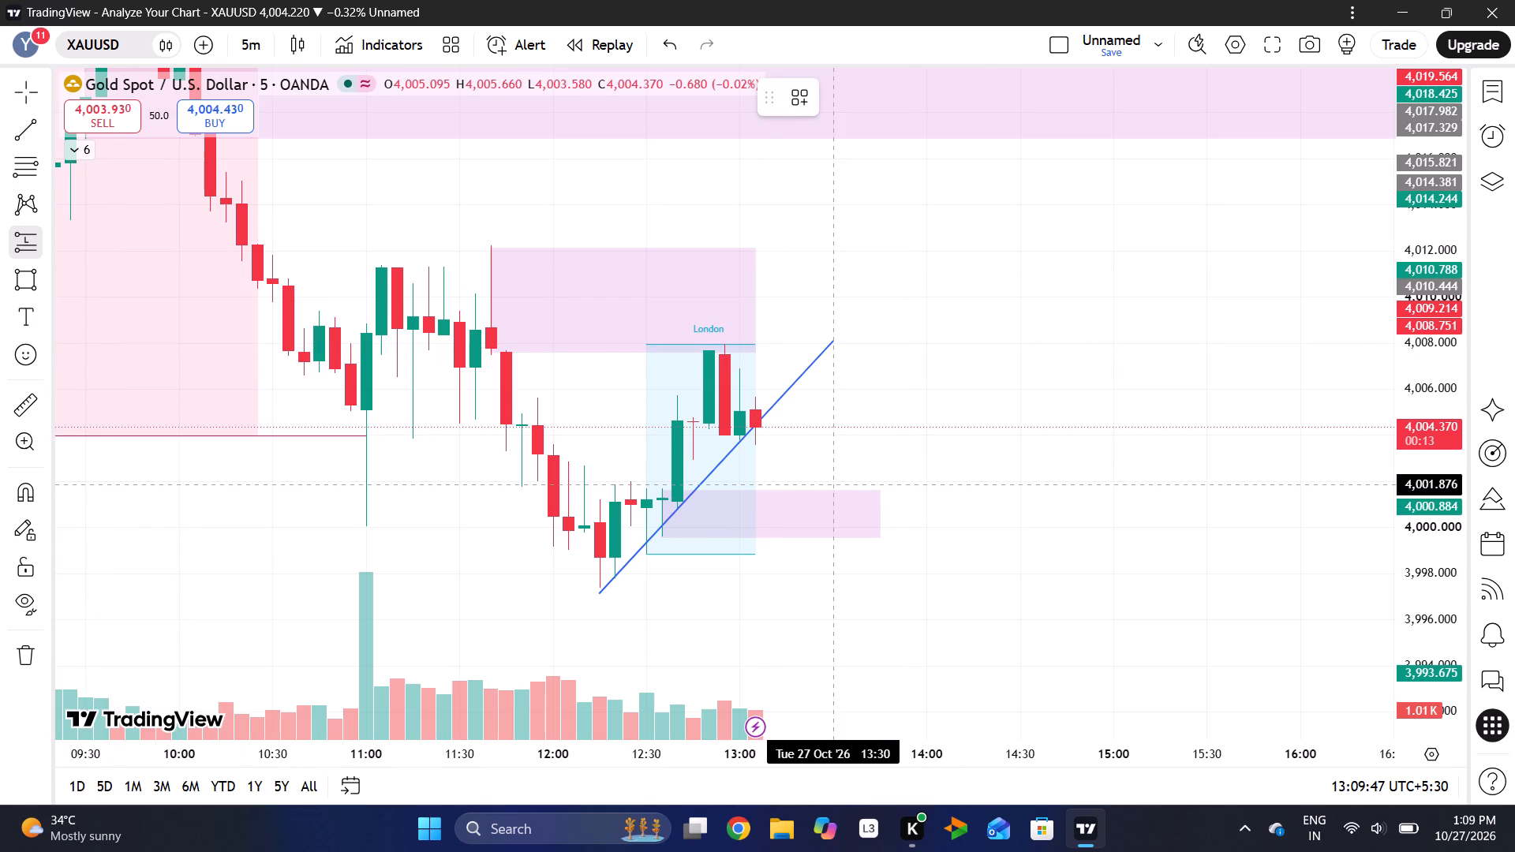
pyautogui.click(809, 487)
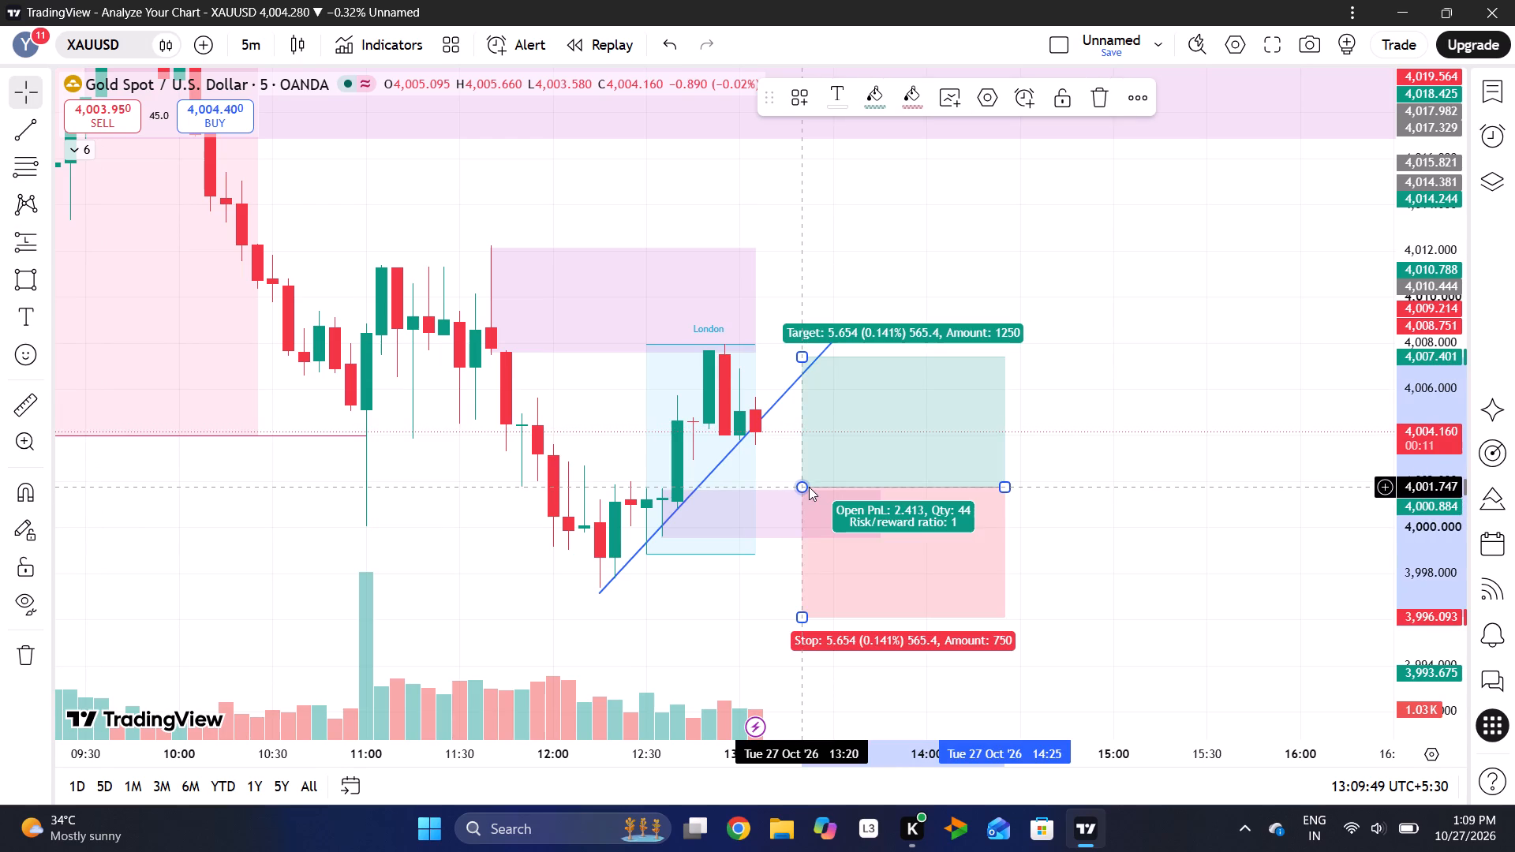
pyautogui.moveTo(803, 615); pyautogui.dragTo(815, 547)
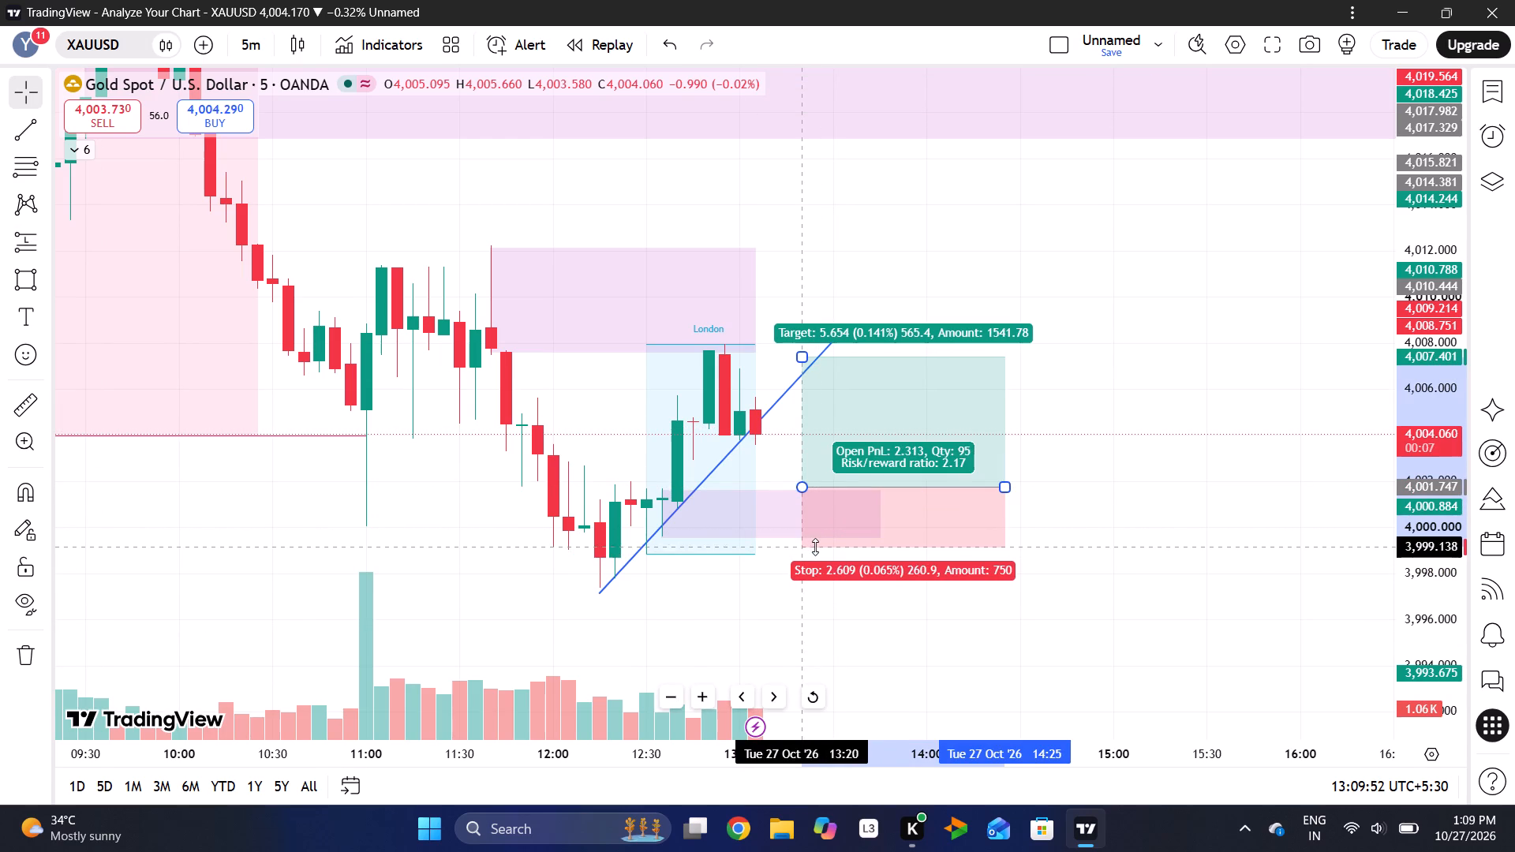
pyautogui.moveTo(815, 547); pyautogui.dragTo(842, 541)
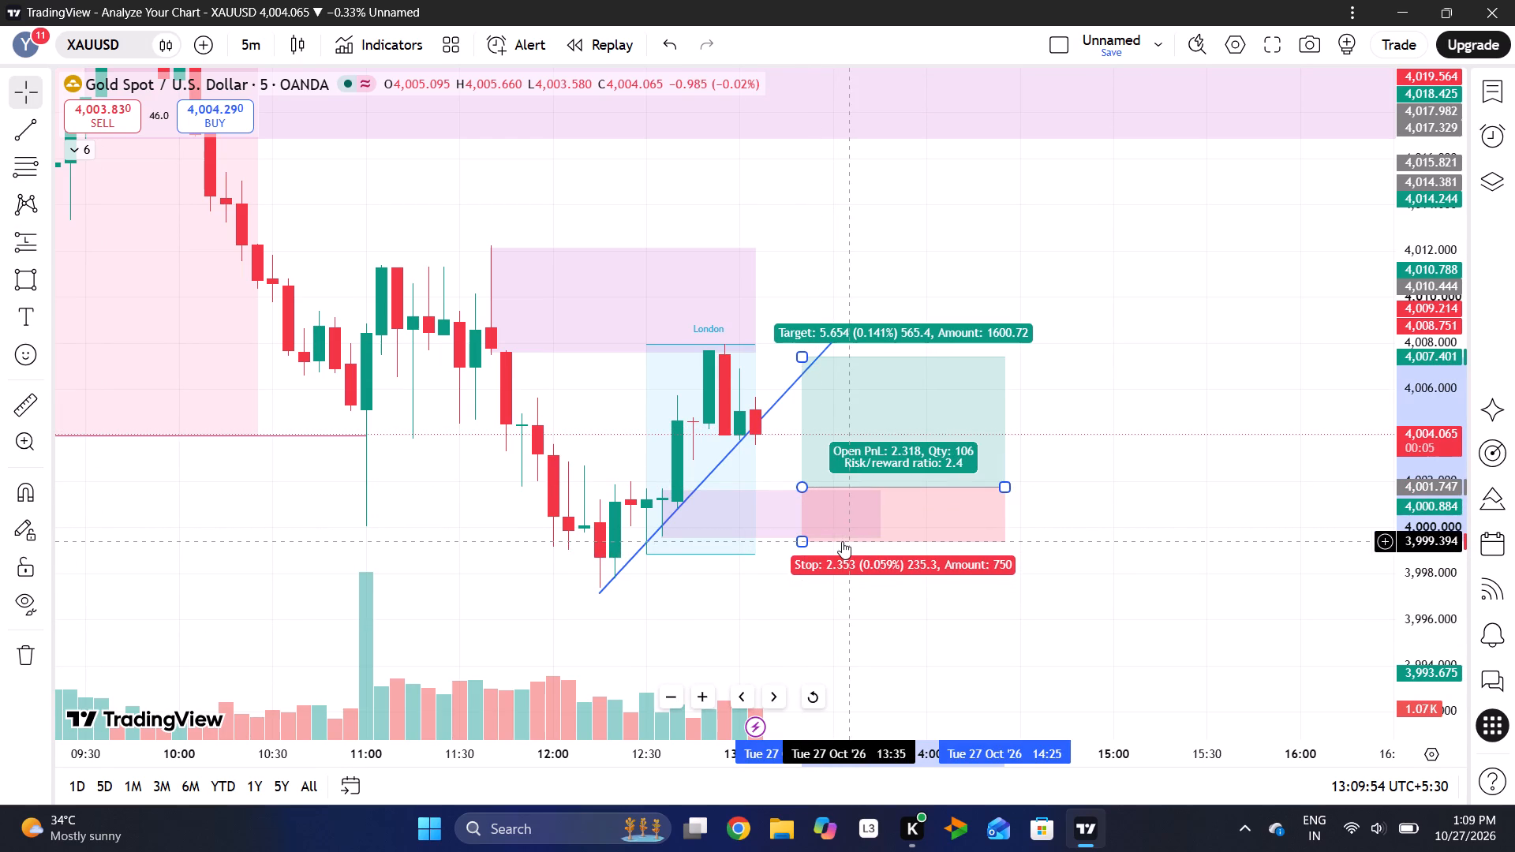
# Raise the long position's target to about 4,016.85, at the lower edge of the large overhead zone.
pyautogui.moveTo(798, 351); pyautogui.dragTo(798, 329)
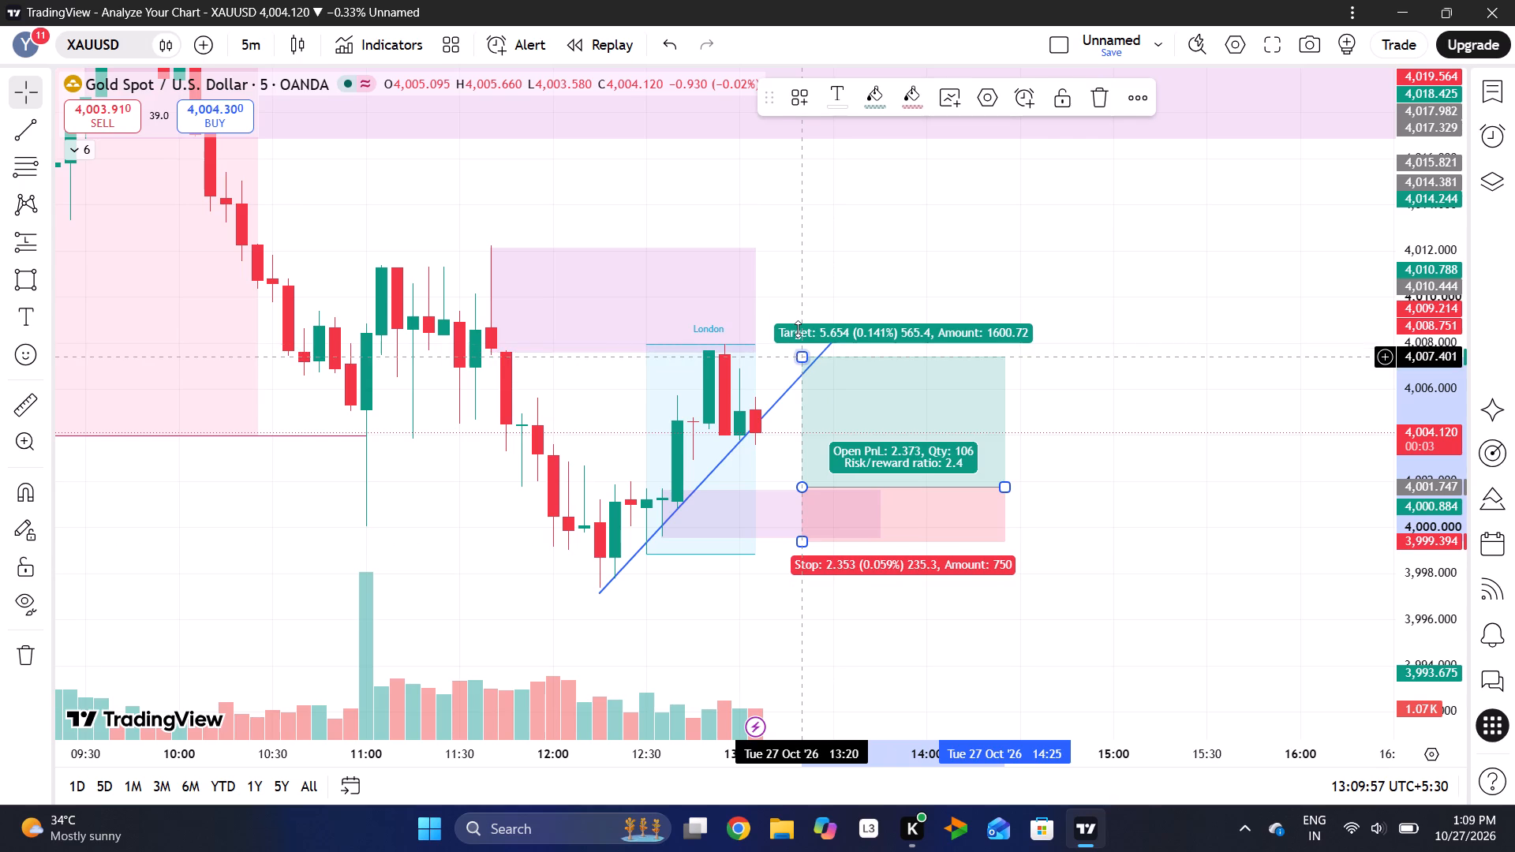
pyautogui.moveTo(798, 329); pyautogui.dragTo(911, 137)
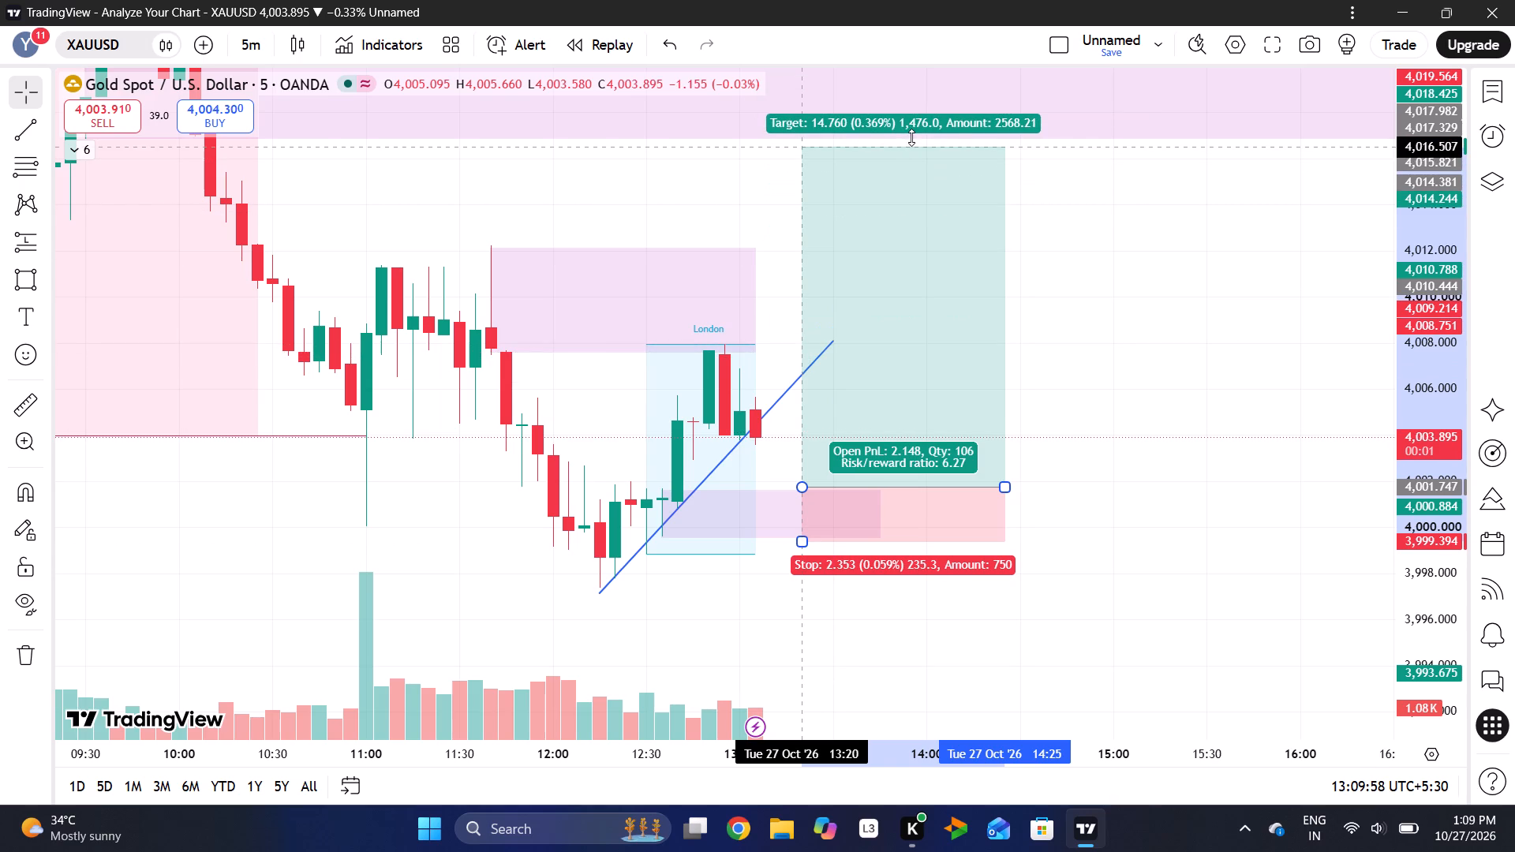
pyautogui.moveTo(911, 137); pyautogui.dragTo(915, 139)
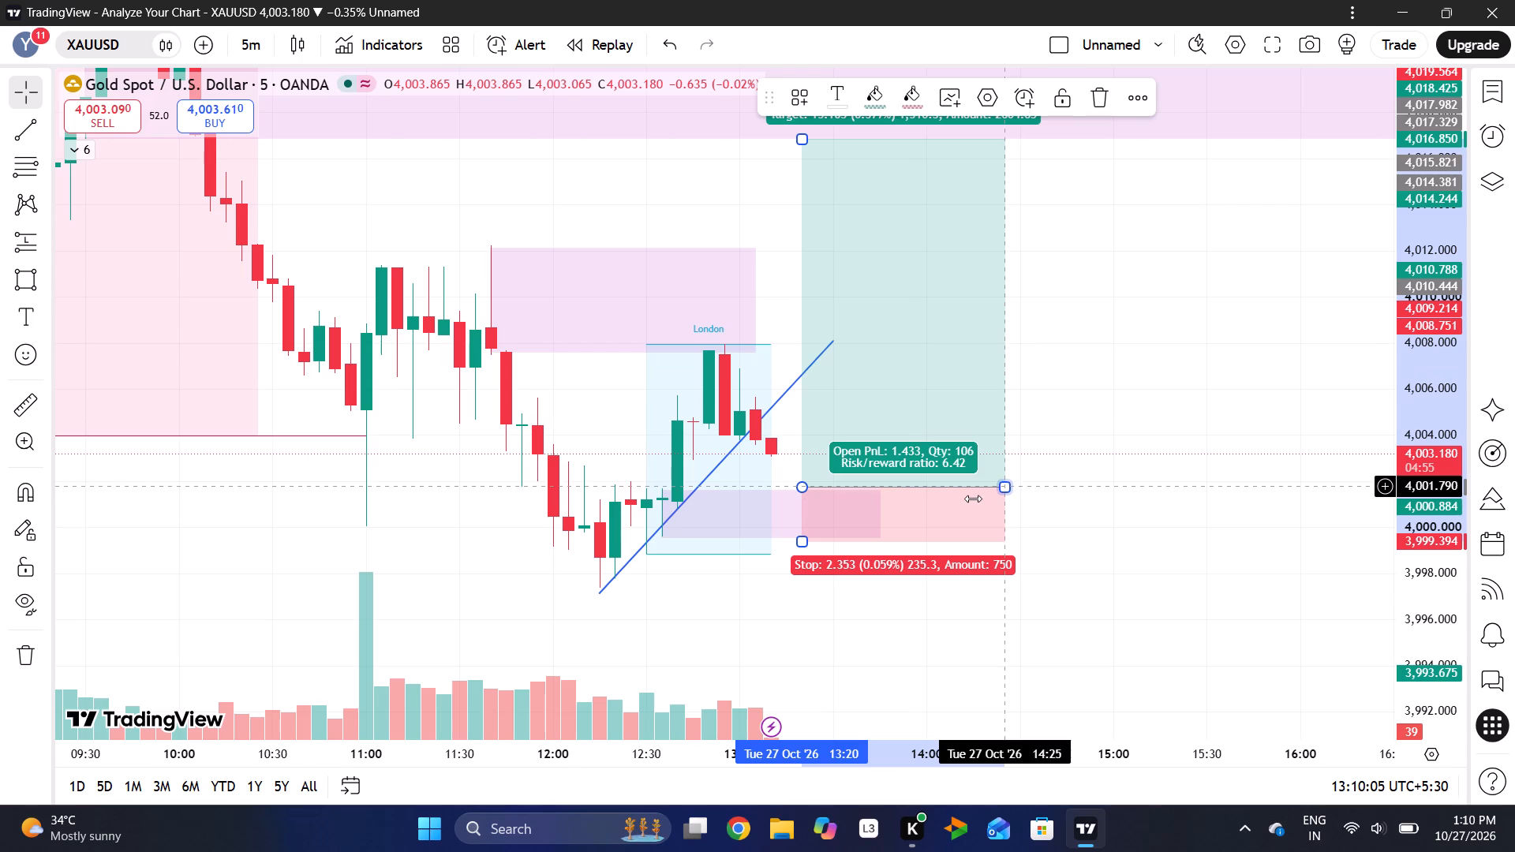
pyautogui.moveTo(801, 544); pyautogui.dragTo(803, 545)
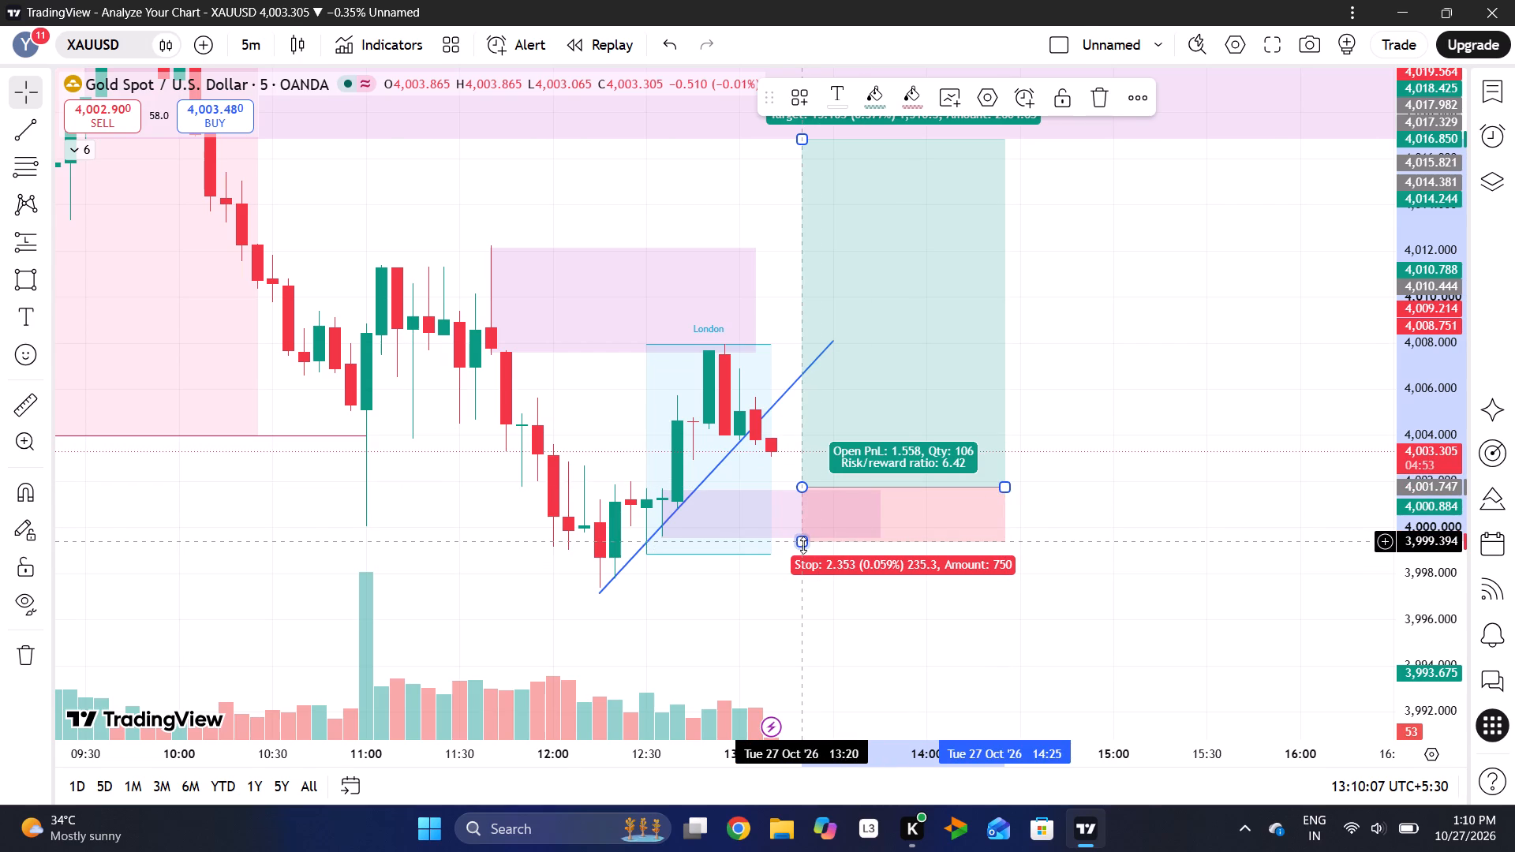
pyautogui.moveTo(803, 545); pyautogui.dragTo(814, 541)
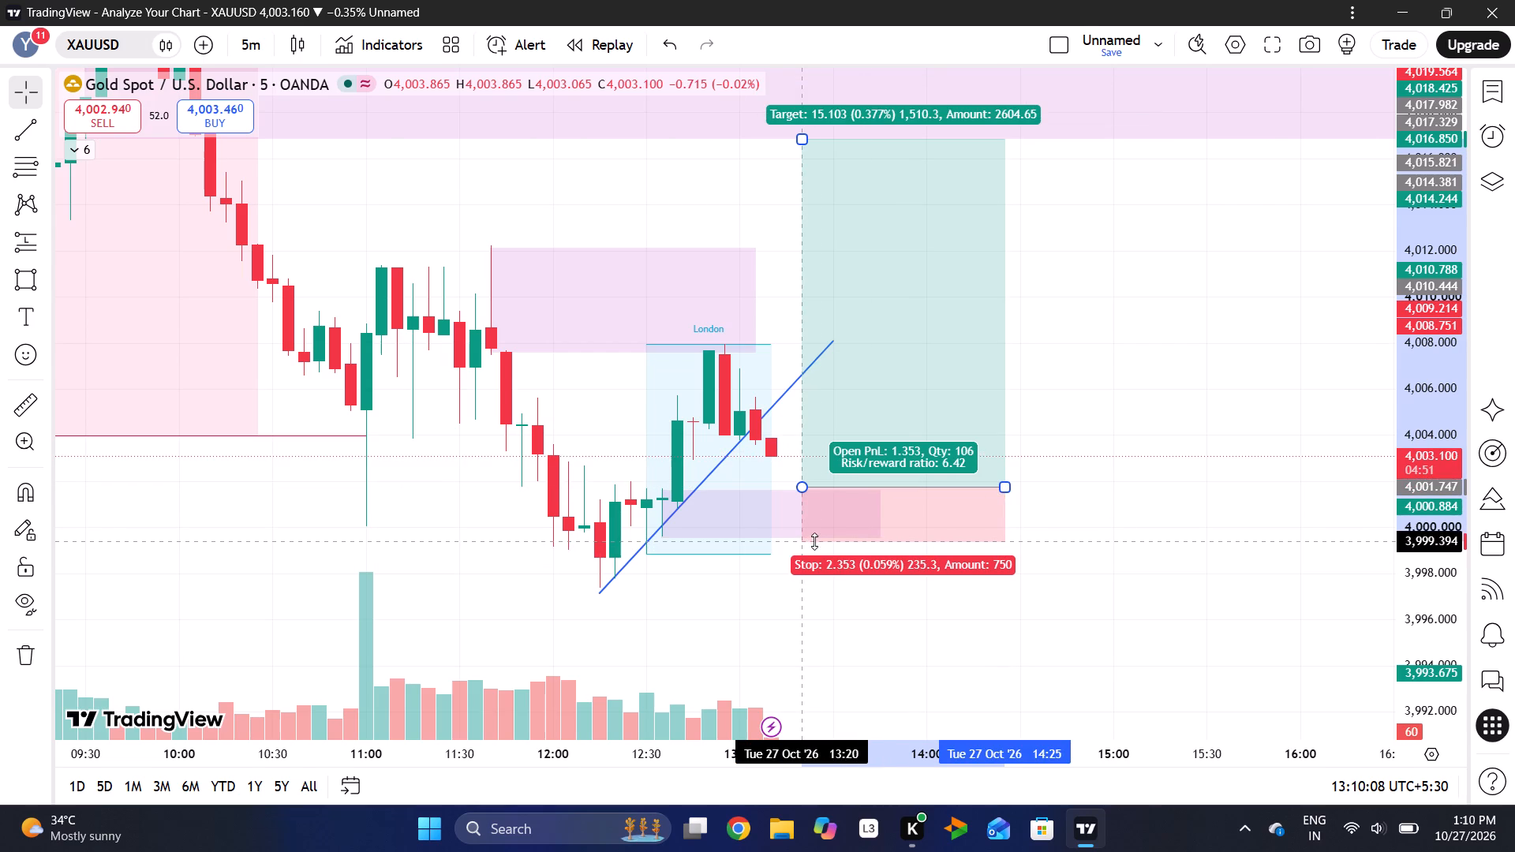
pyautogui.click(1210, 459)
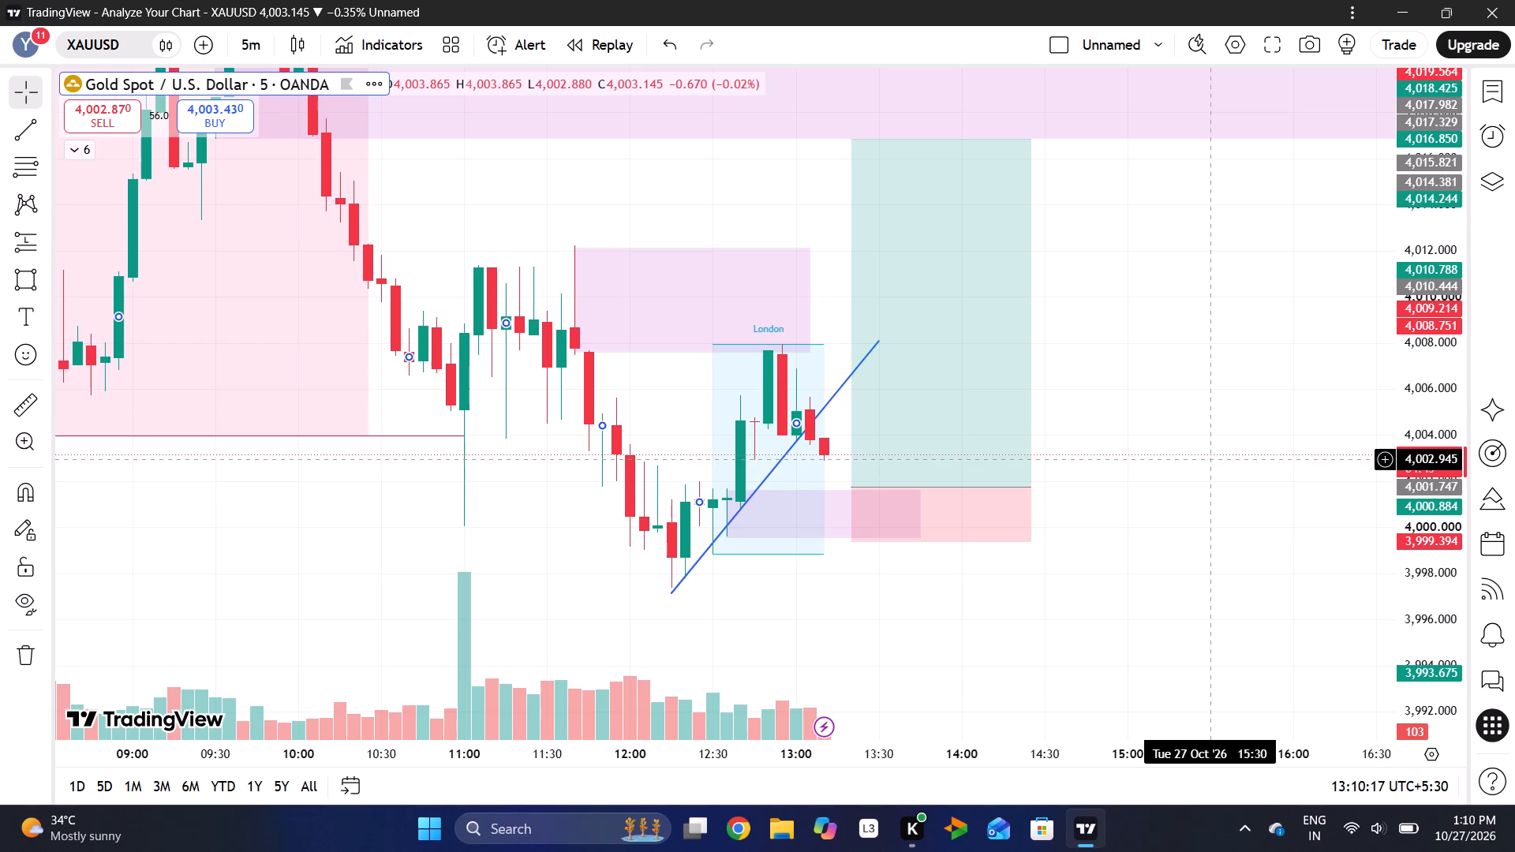
# Raise the top edge of the zone at the long position's entry to about 4,001.71.
pyautogui.moveTo(1165, 437); pyautogui.dragTo(1063, 501)
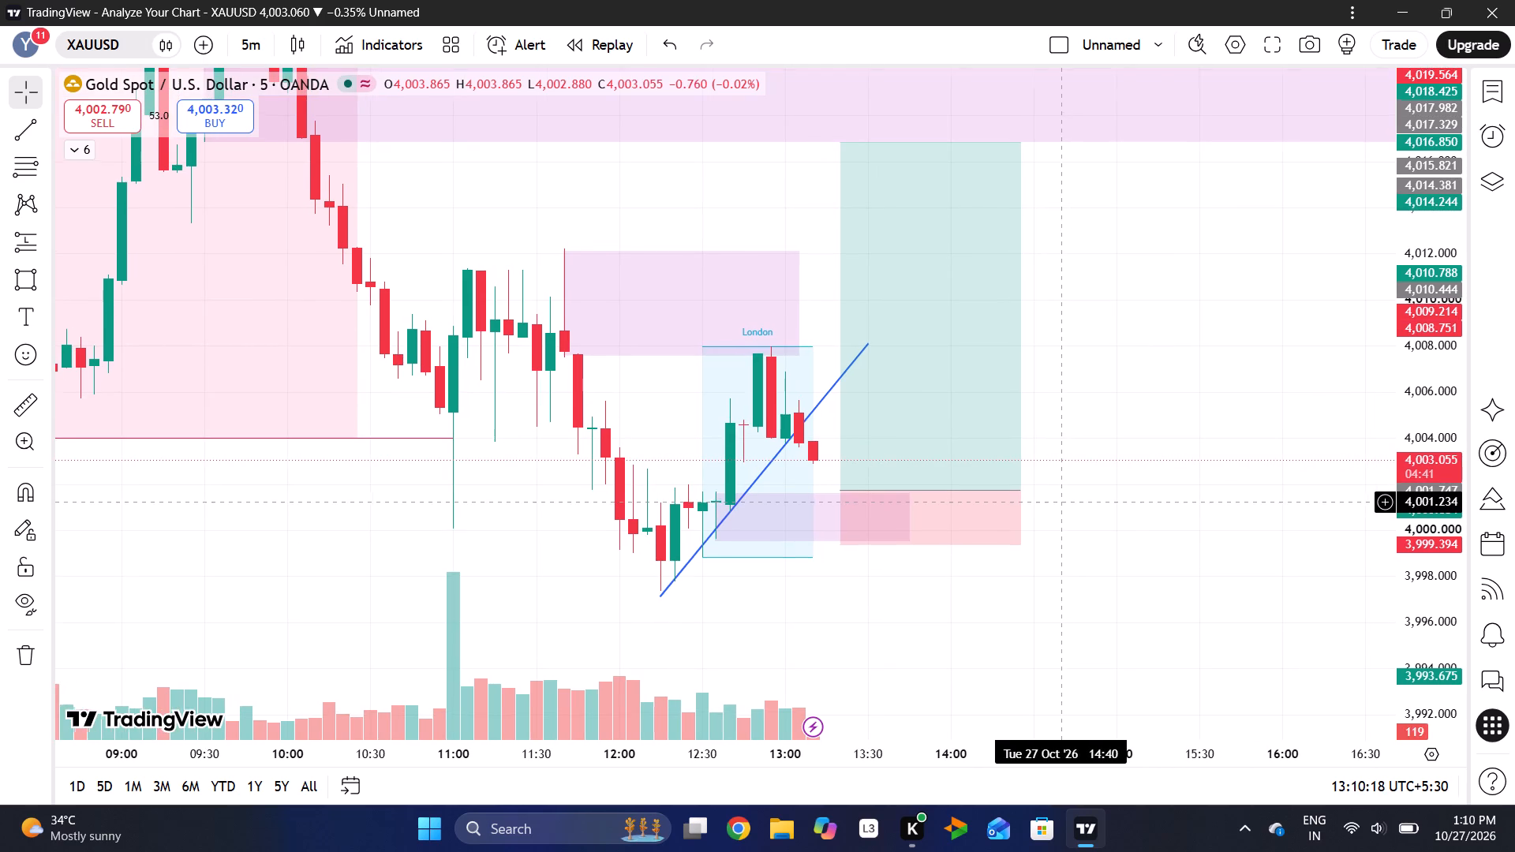
pyautogui.moveTo(1431, 312); pyautogui.dragTo(1435, 383)
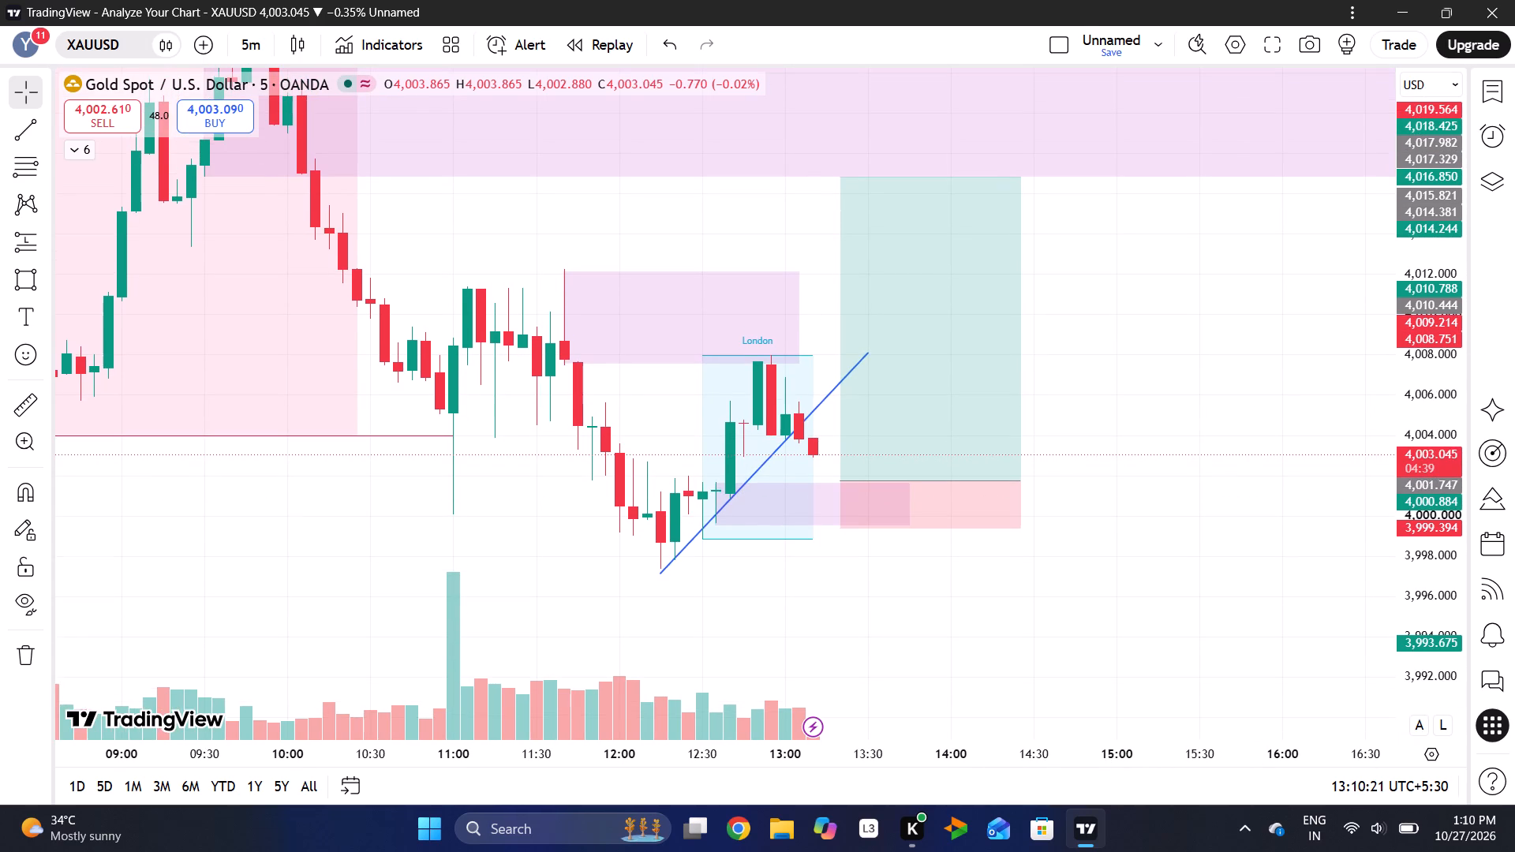
pyautogui.moveTo(1198, 379); pyautogui.dragTo(1128, 434)
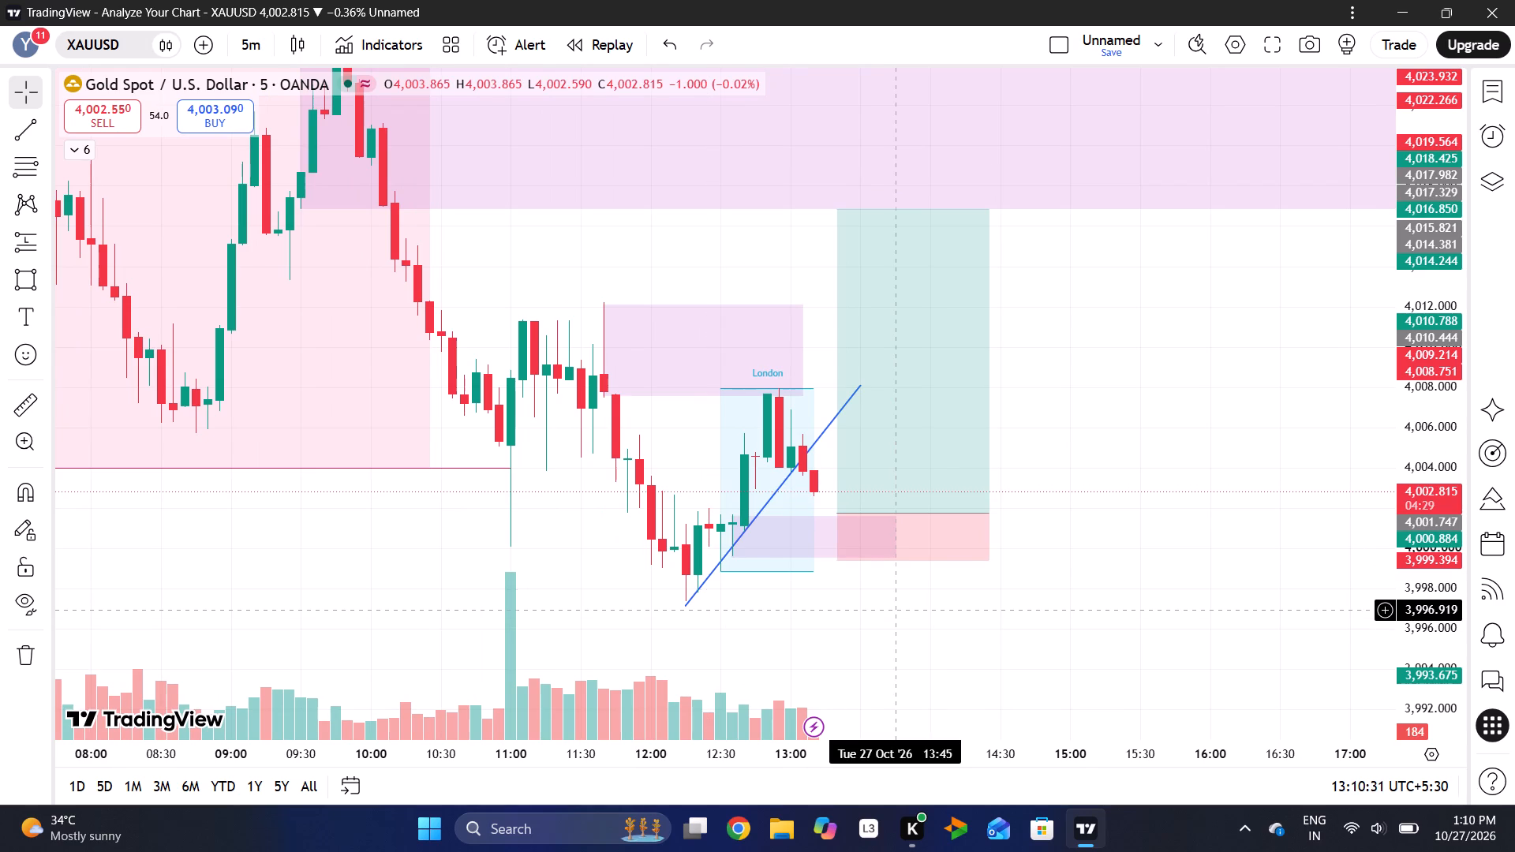
pyautogui.moveTo(1415, 315); pyautogui.dragTo(1419, 366)
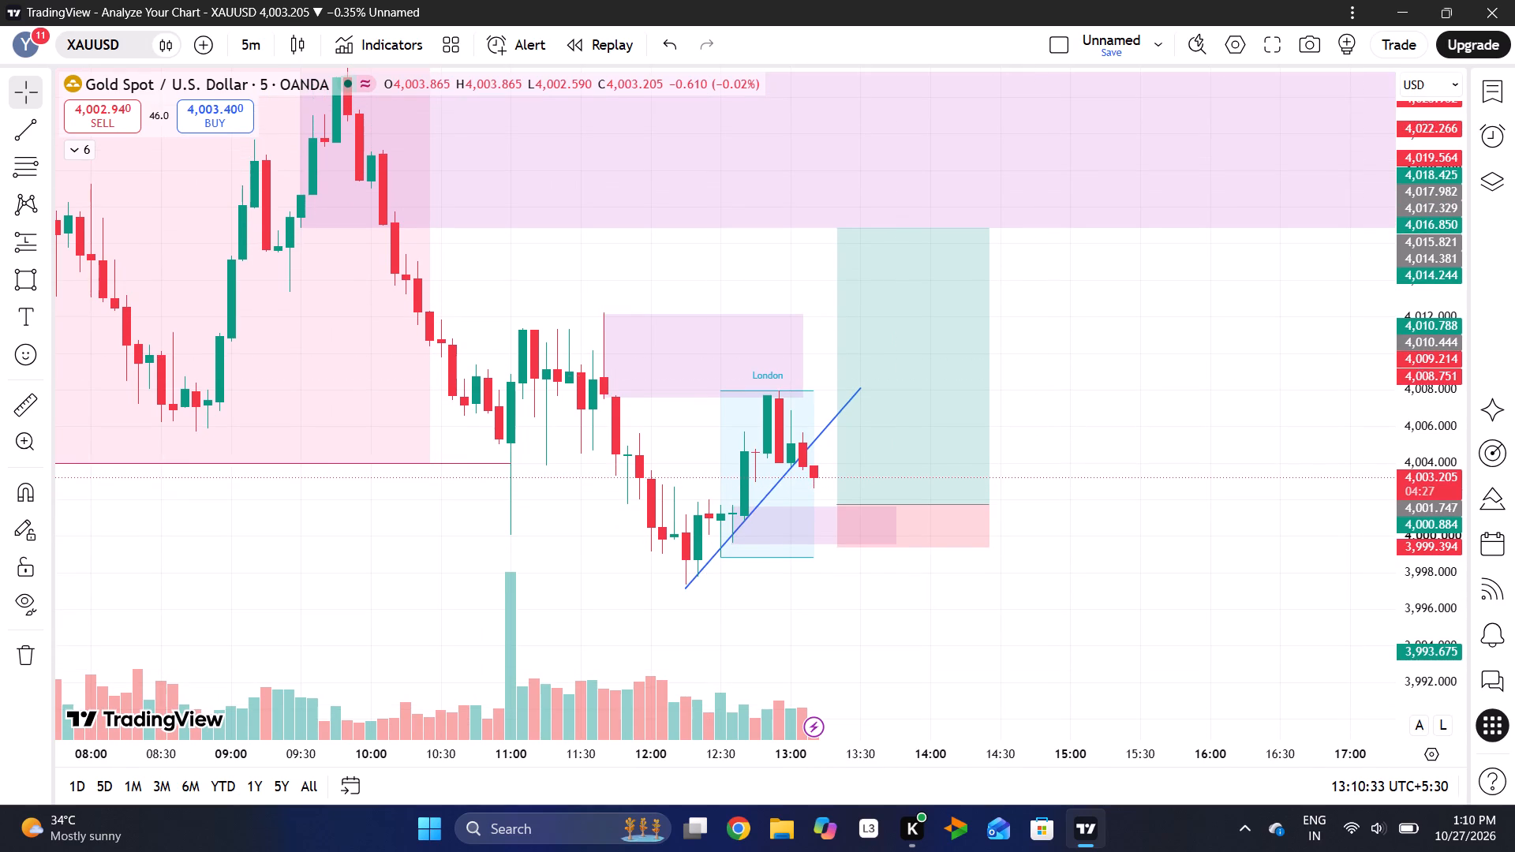
pyautogui.click(740, 502)
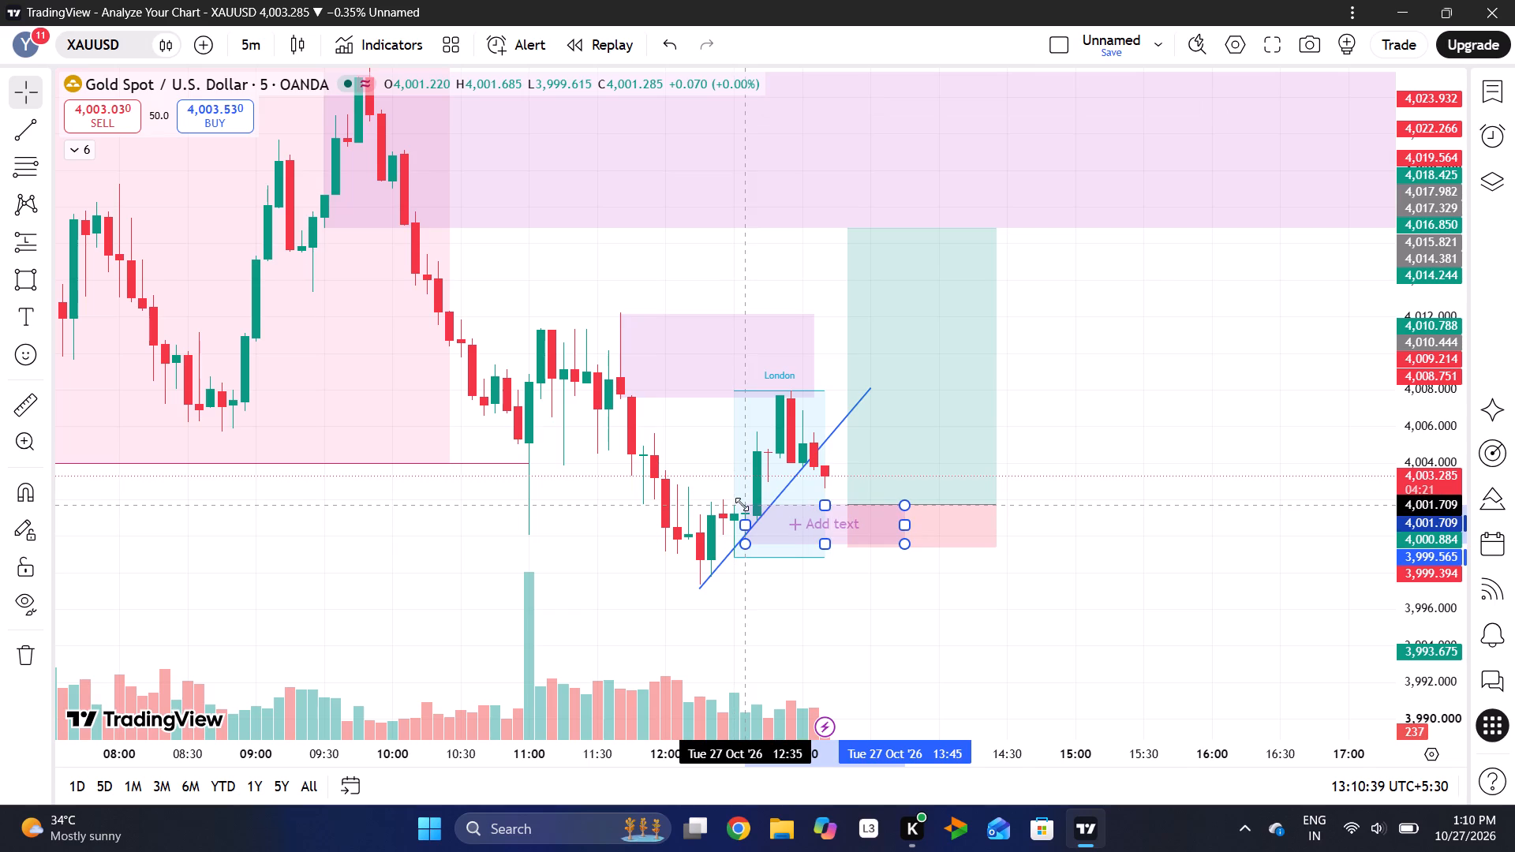
pyautogui.click(1225, 514)
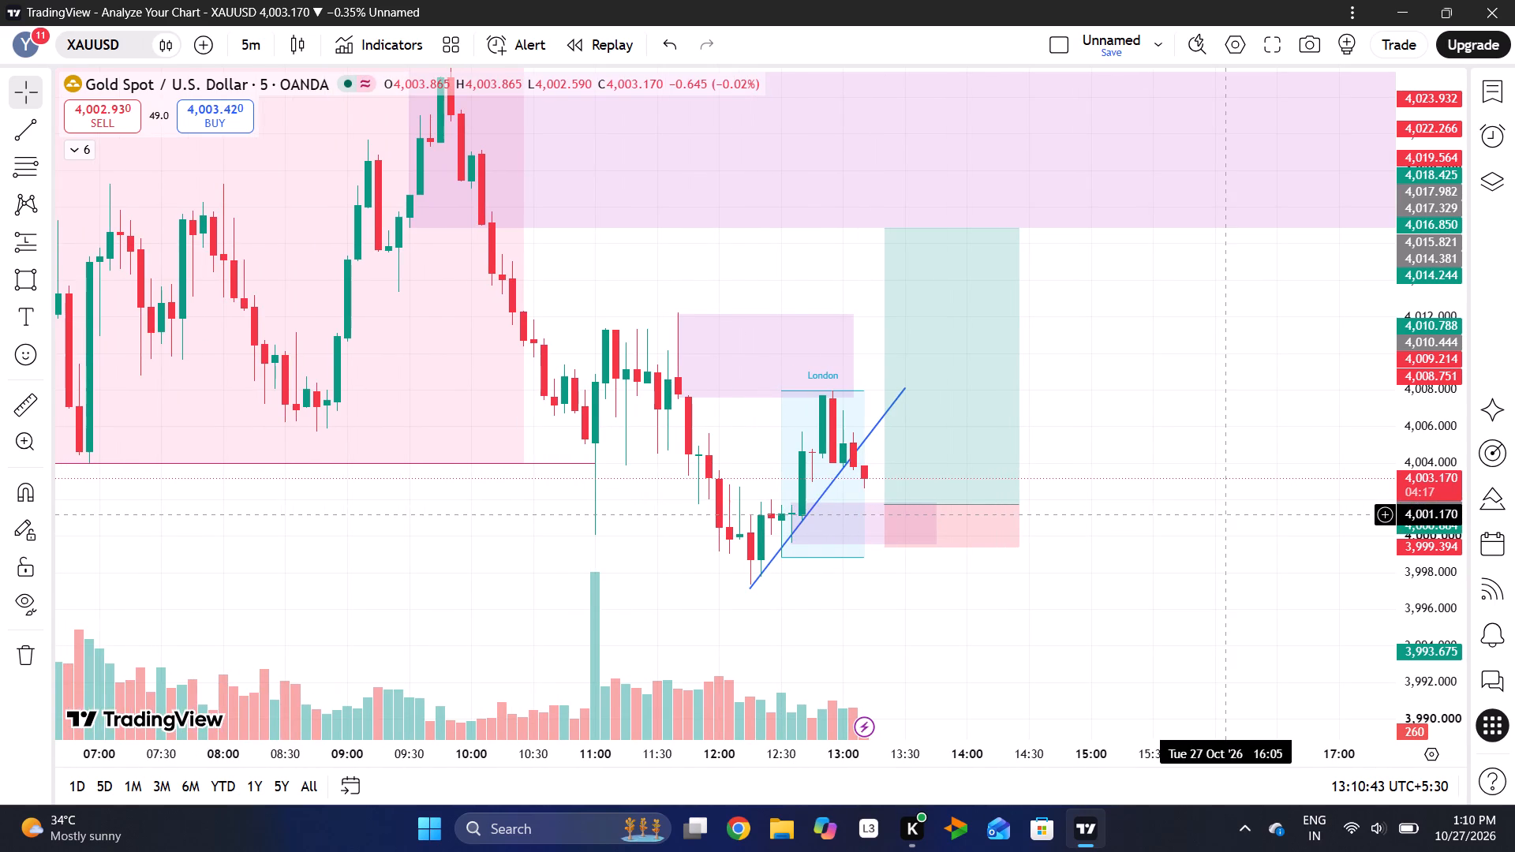
# Narrow the zone above the London range by lowering its top to about 4,008.91 and starting it at 11:35.
pyautogui.moveTo(1450, 514); pyautogui.dragTo(1445, 364)
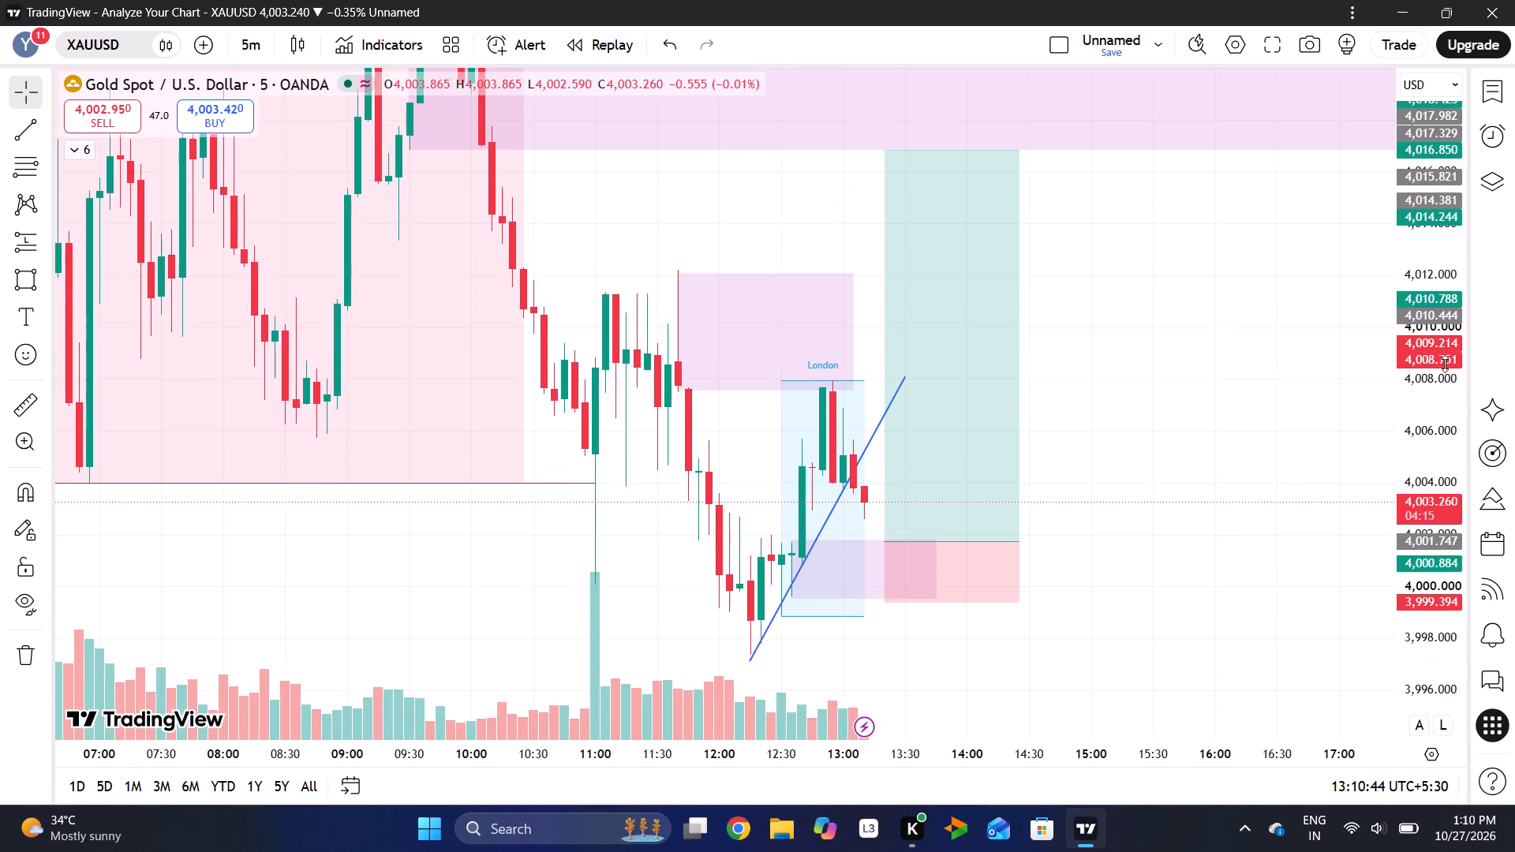
pyautogui.moveTo(1192, 476); pyautogui.dragTo(1075, 459)
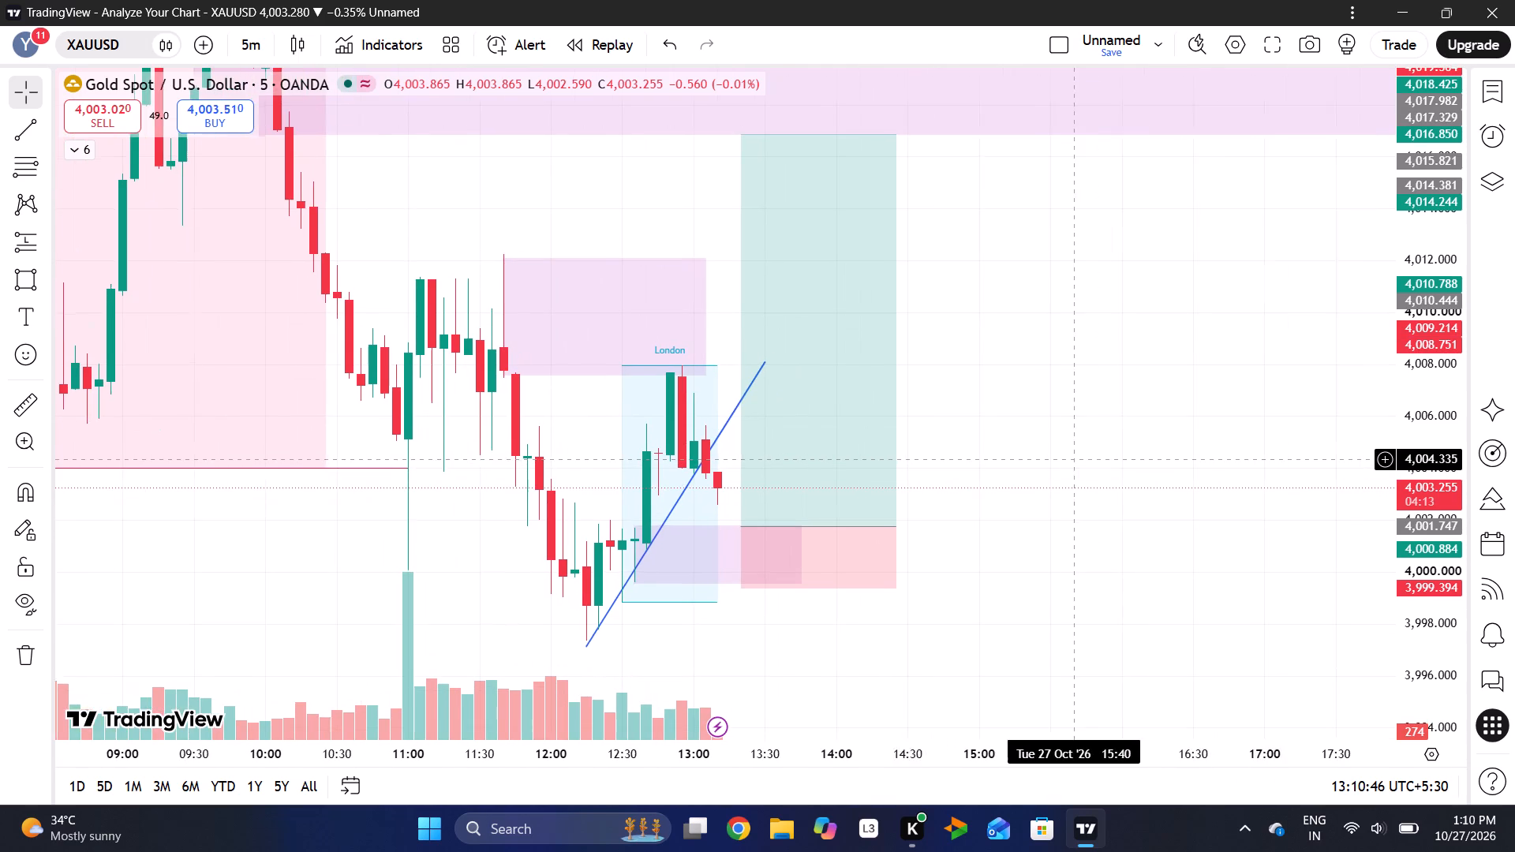
pyautogui.moveTo(1421, 219); pyautogui.dragTo(1426, 347)
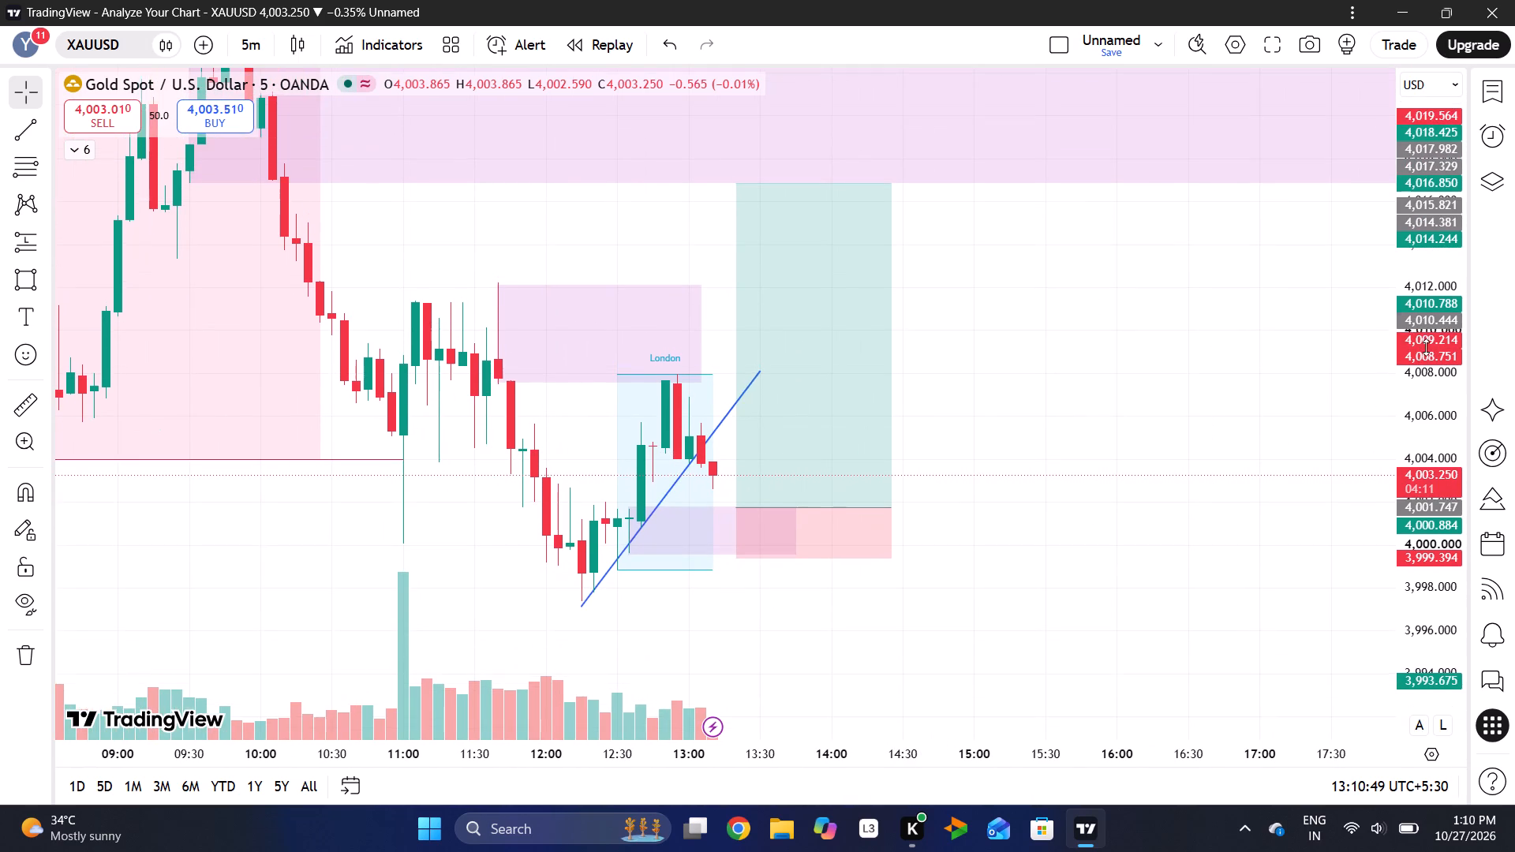
pyautogui.moveTo(1426, 347); pyautogui.dragTo(1426, 351)
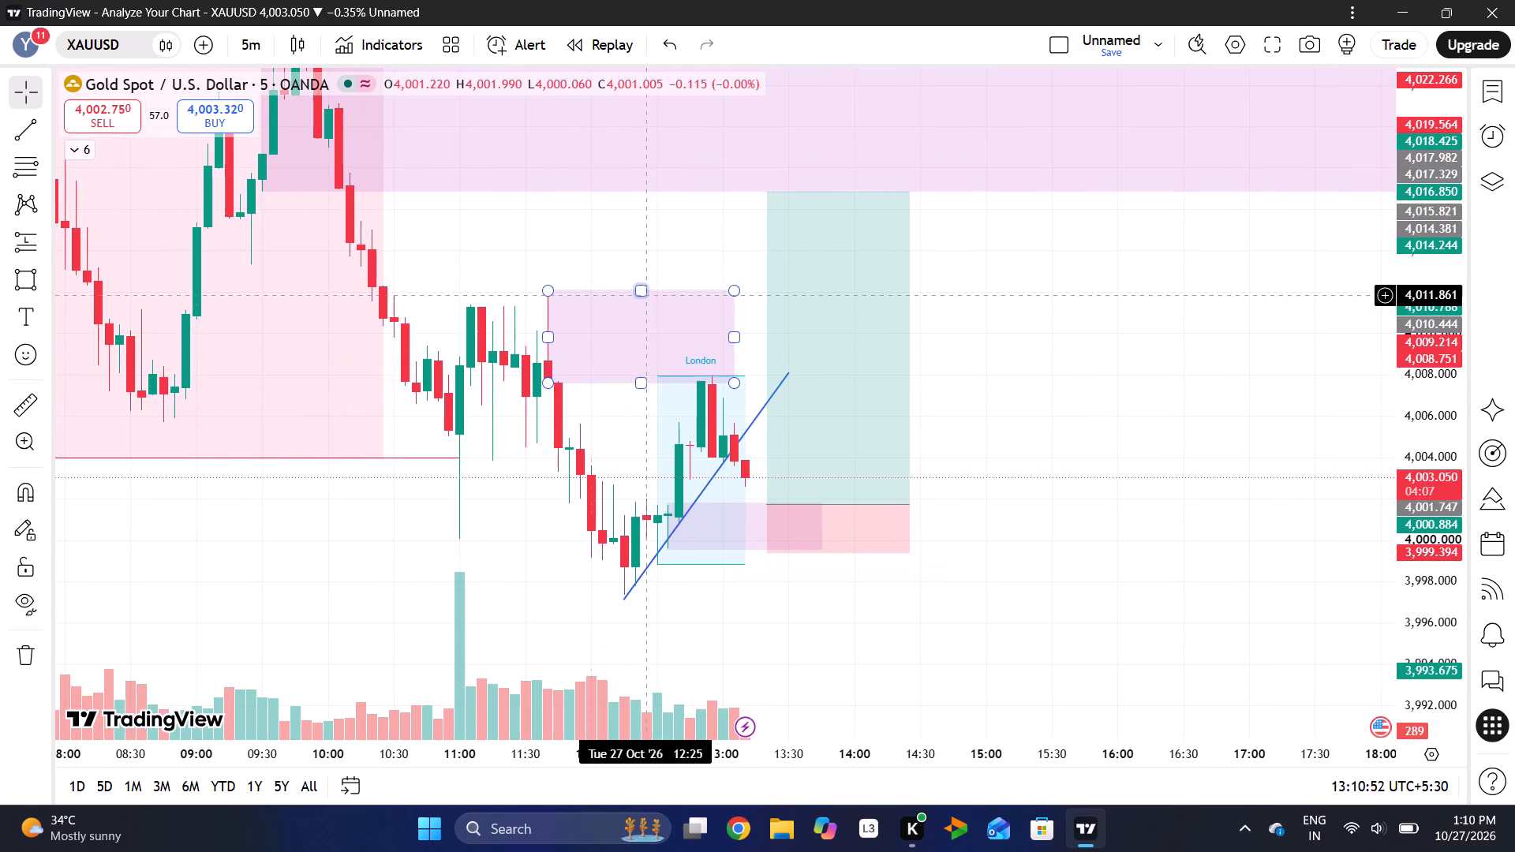
pyautogui.moveTo(549, 288); pyautogui.dragTo(541, 310)
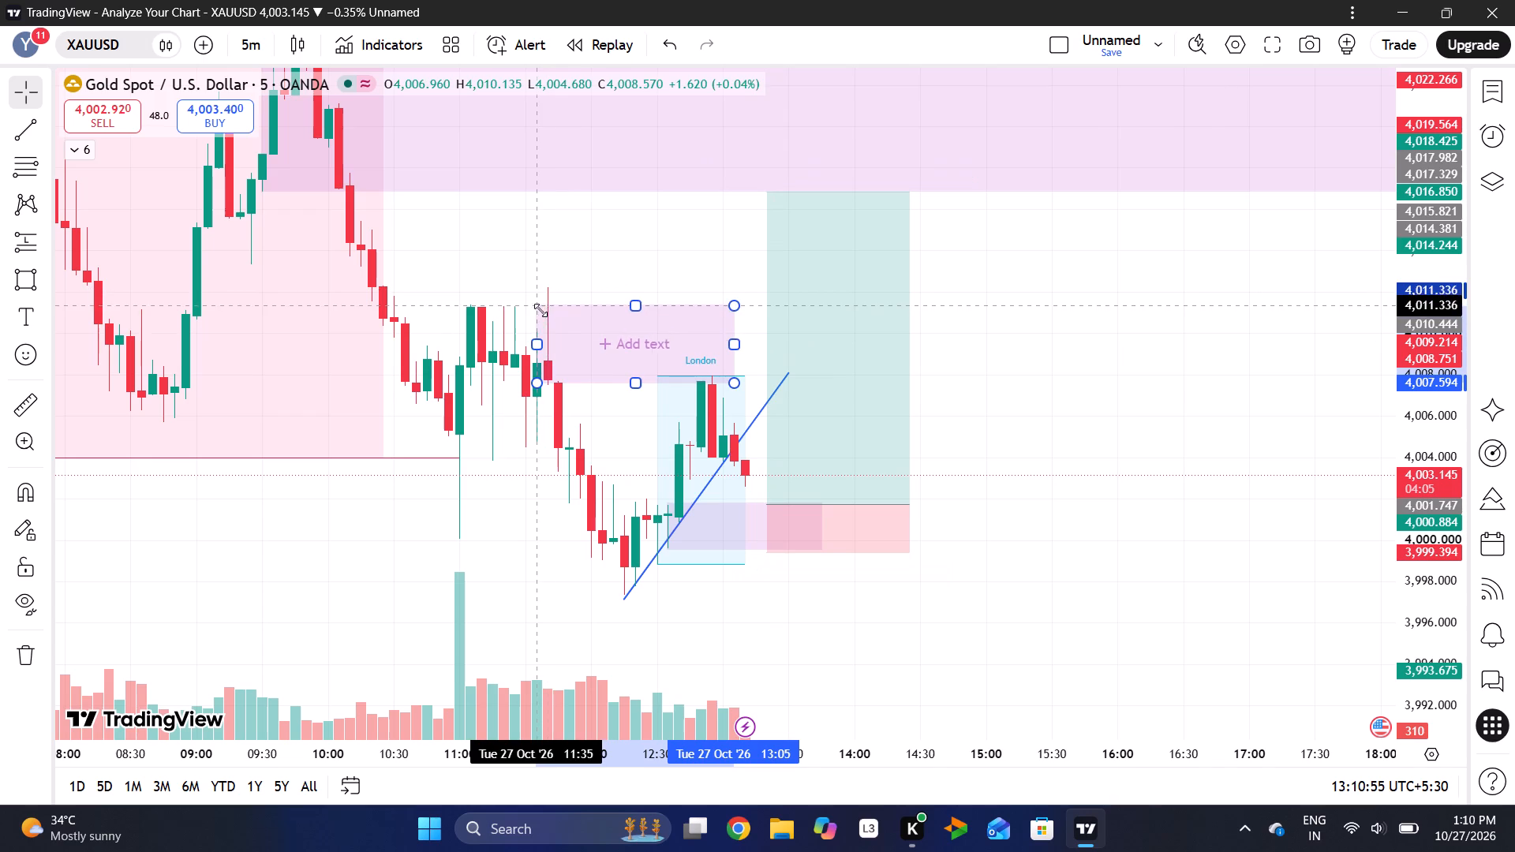
pyautogui.moveTo(541, 310); pyautogui.dragTo(524, 331)
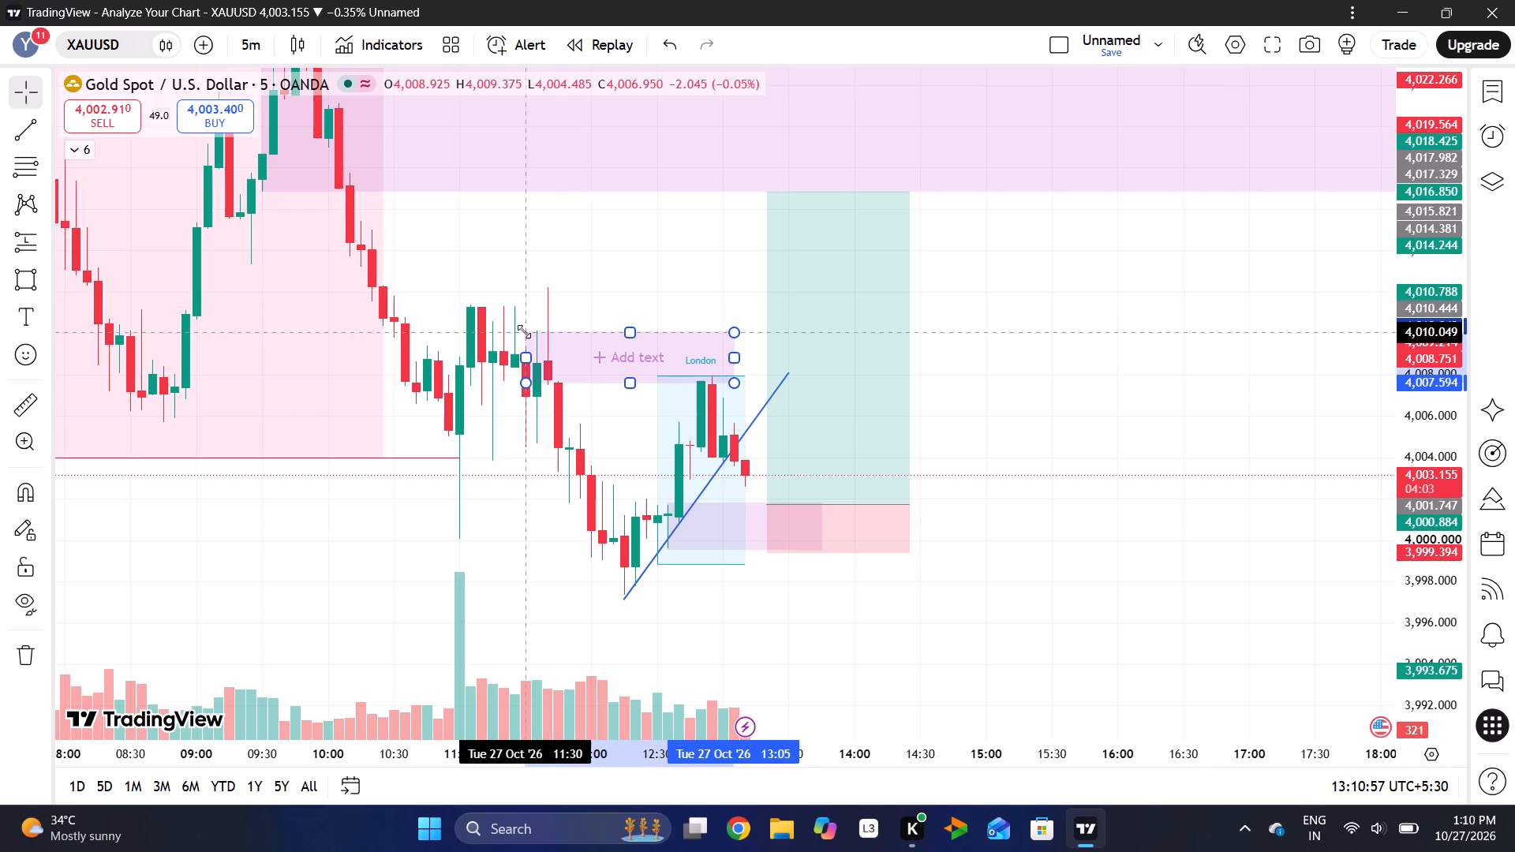
pyautogui.moveTo(524, 331); pyautogui.dragTo(544, 340)
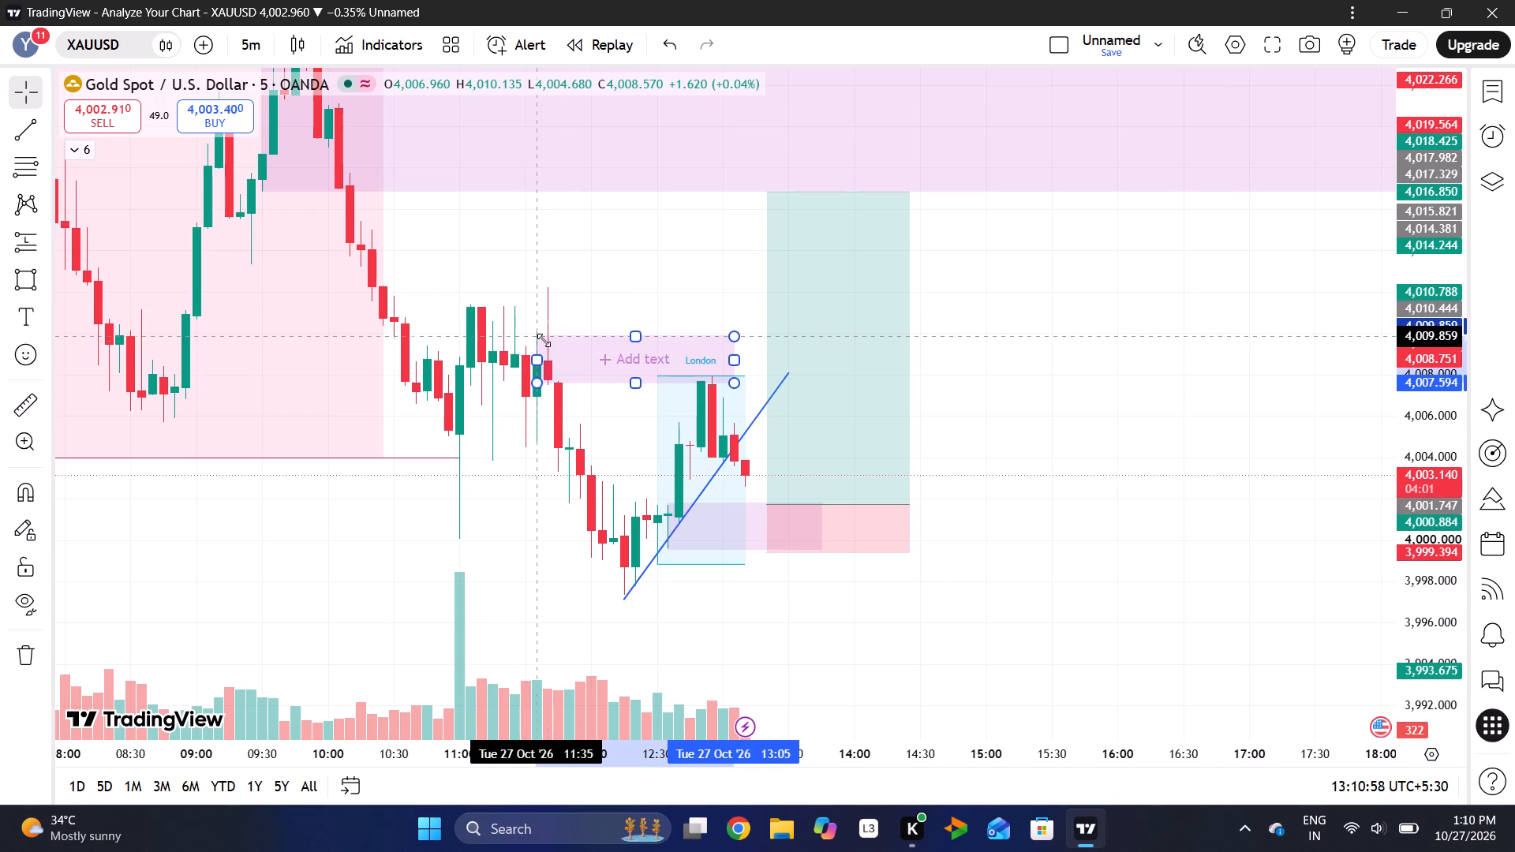
pyautogui.moveTo(544, 340); pyautogui.dragTo(542, 356)
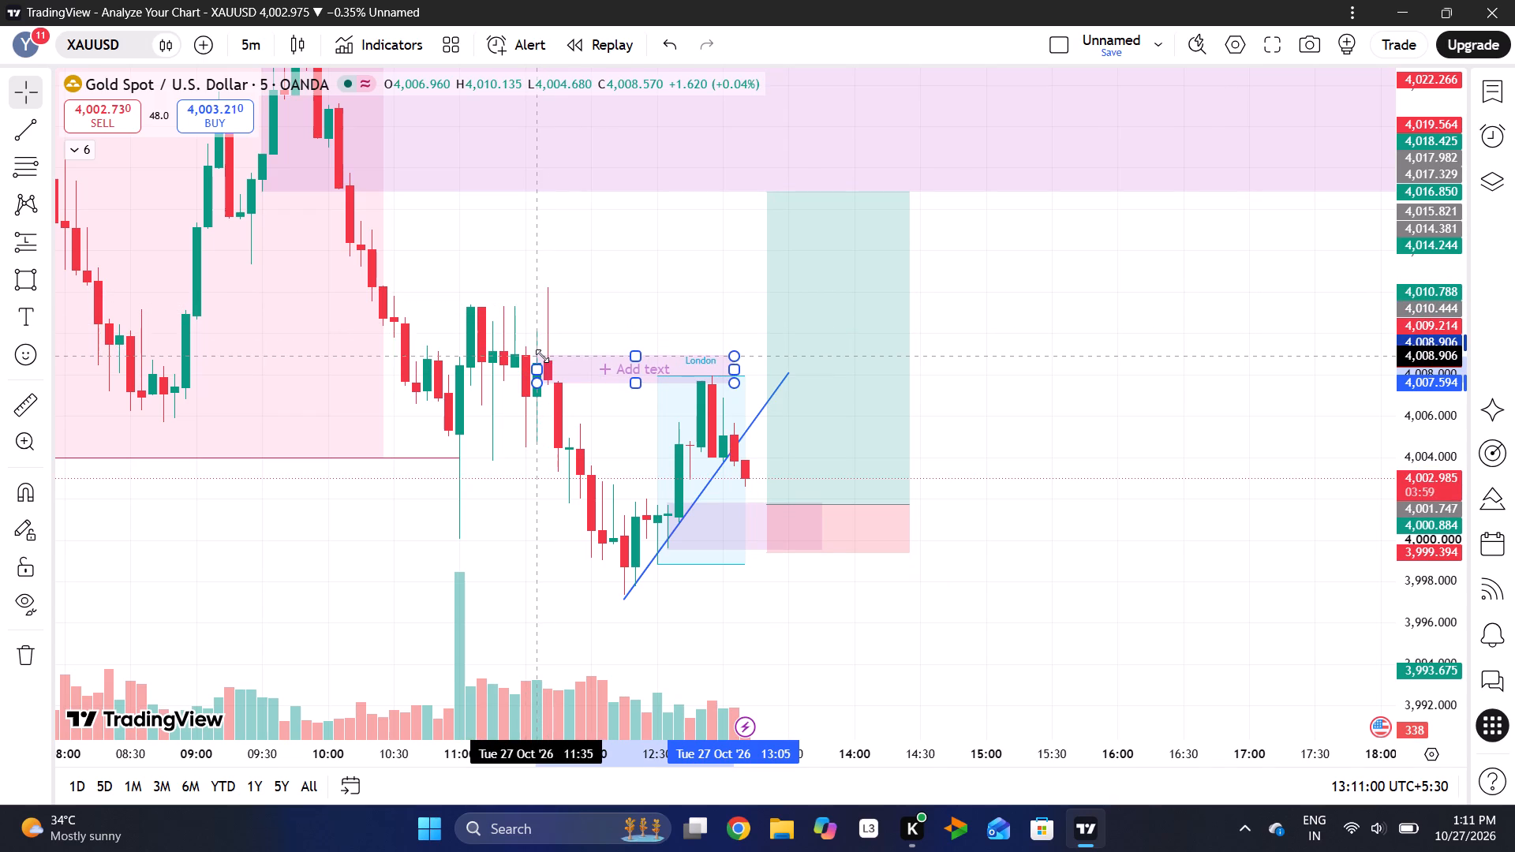
pyautogui.moveTo(542, 356); pyautogui.dragTo(543, 356)
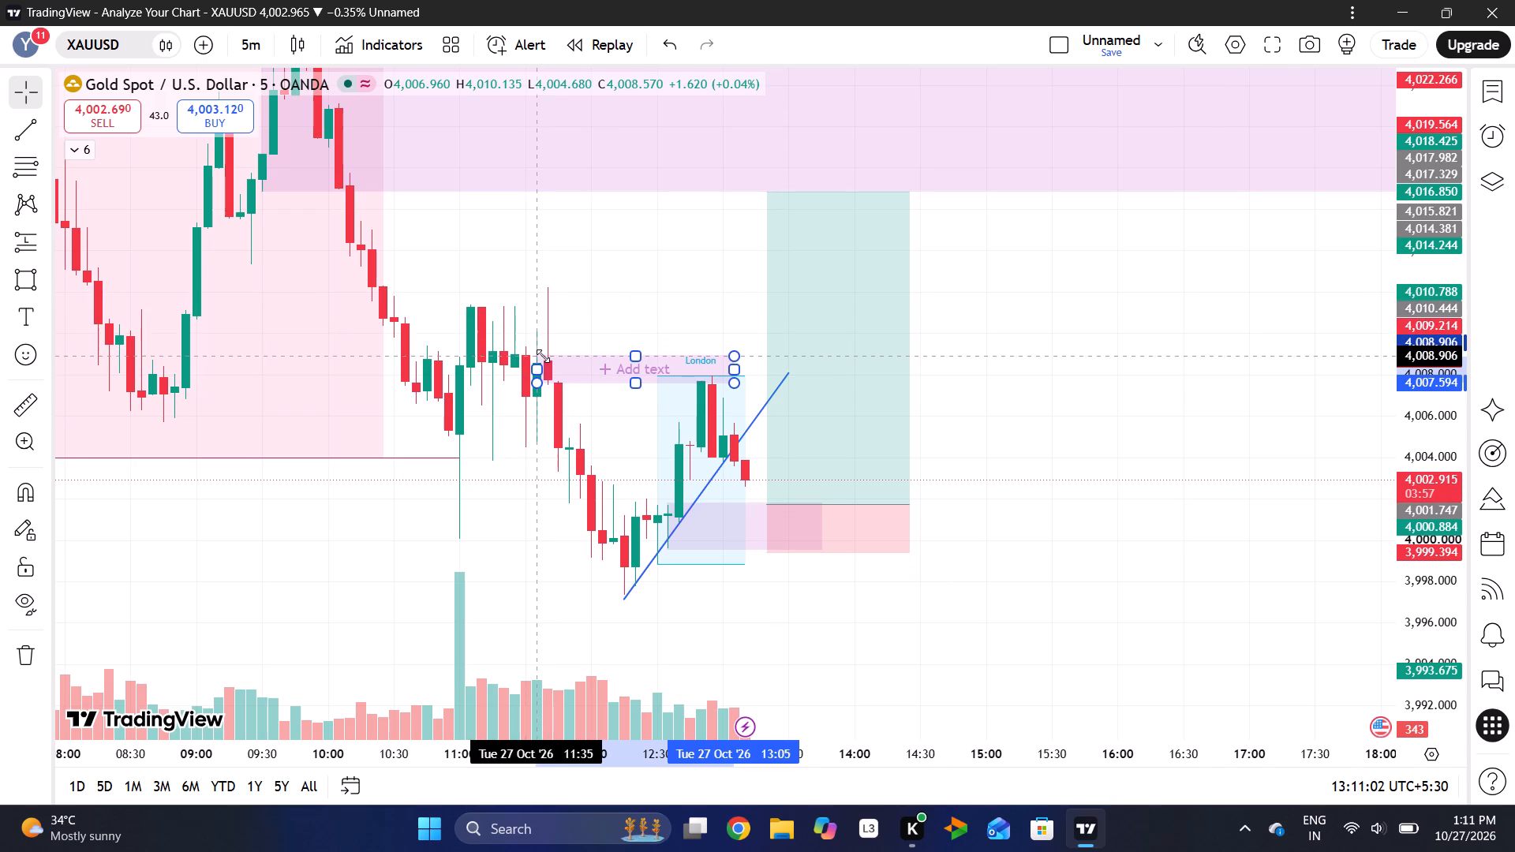
pyautogui.moveTo(543, 356); pyautogui.dragTo(543, 357)
pyautogui.click(742, 282)
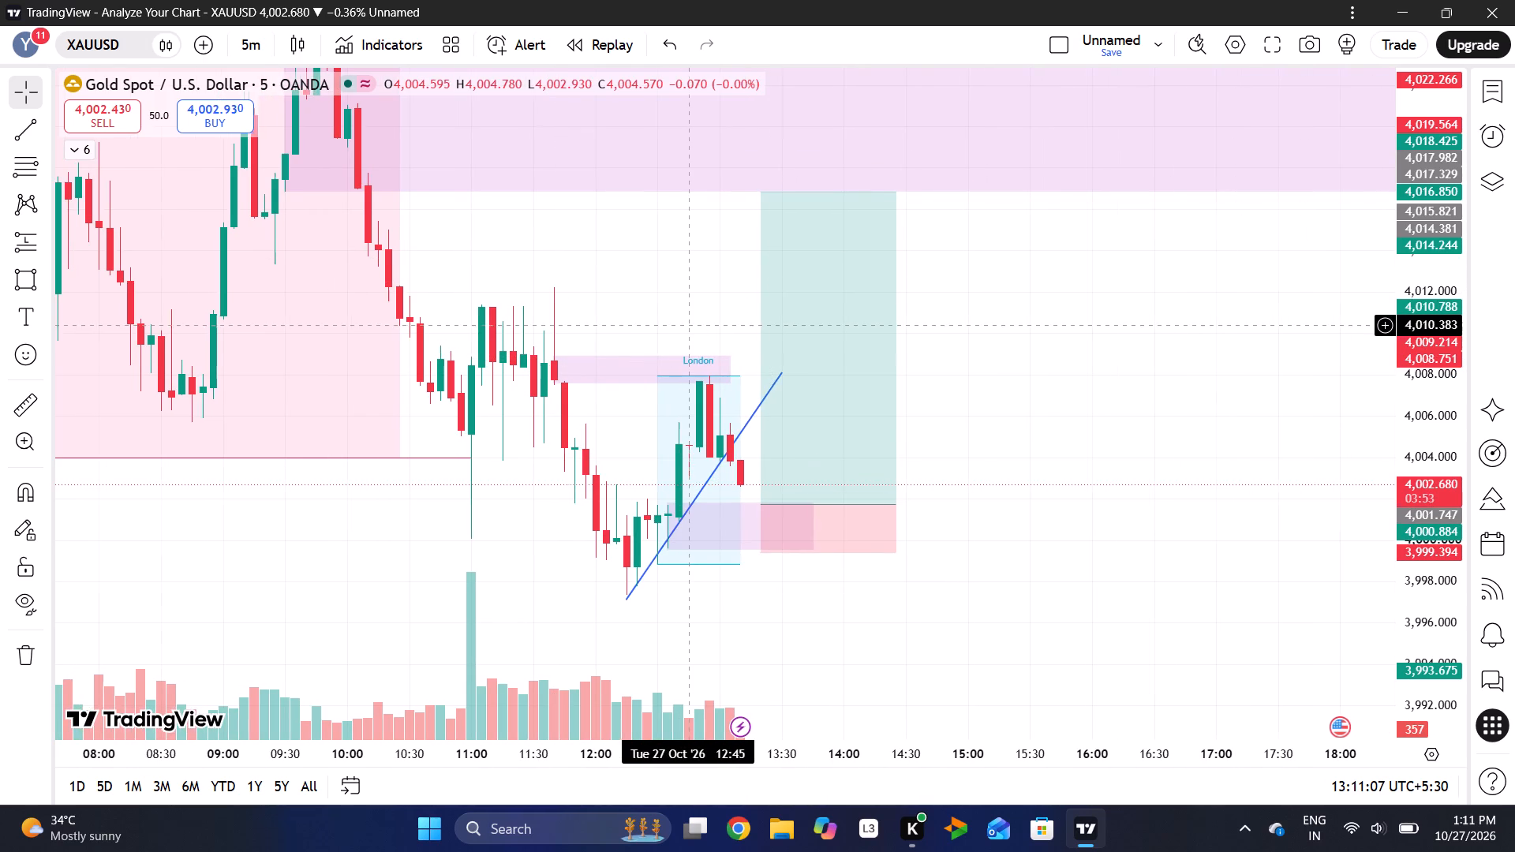
# Shift the long position one candle earlier so that it starts at 13:15.
pyautogui.moveTo(1412, 261); pyautogui.dragTo(1346, 406)
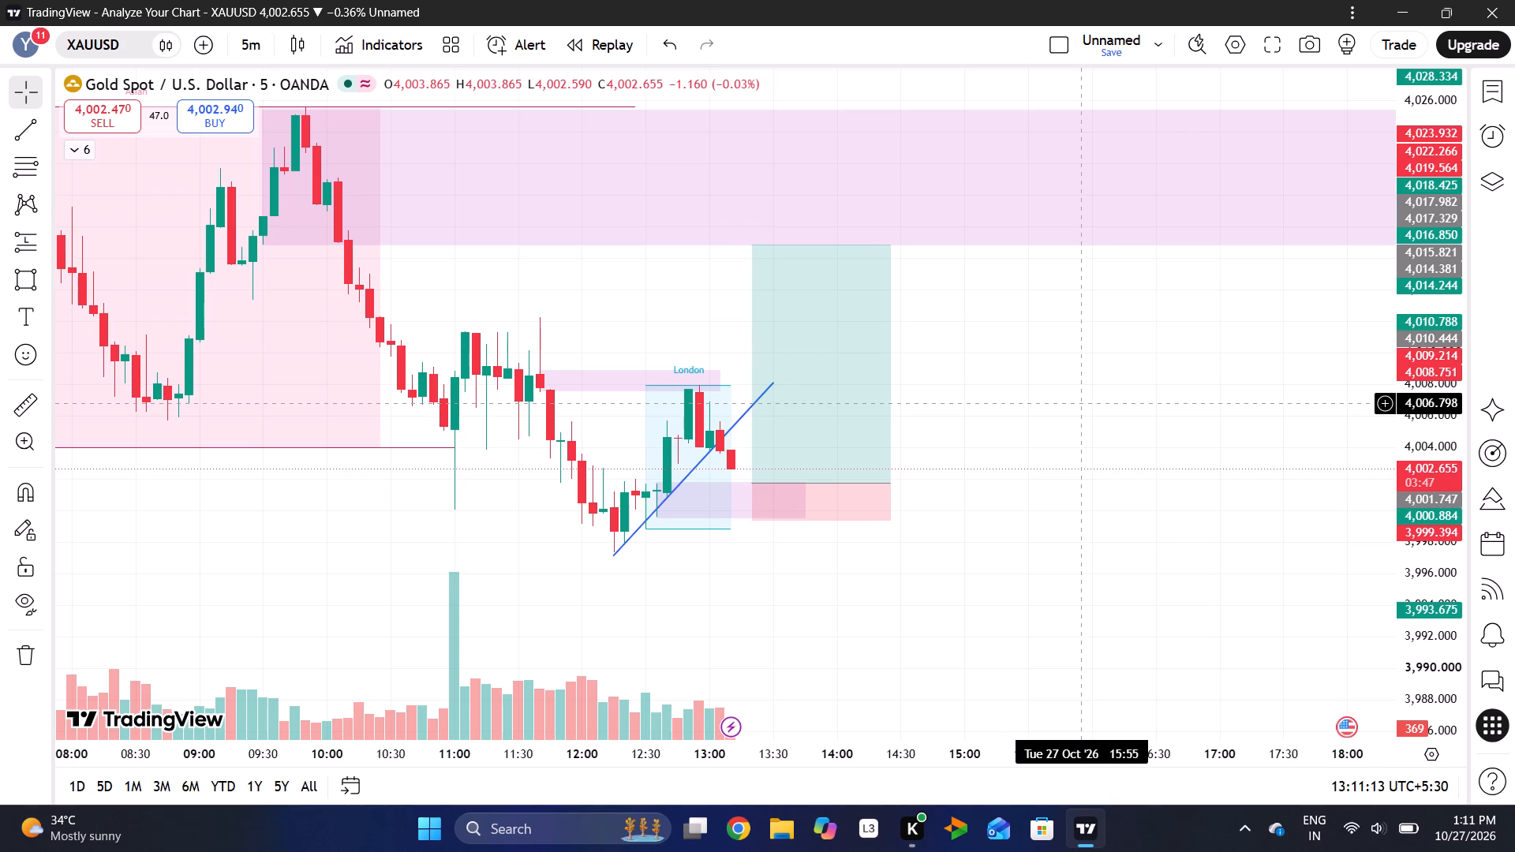
pyautogui.moveTo(1438, 491); pyautogui.dragTo(1427, 351)
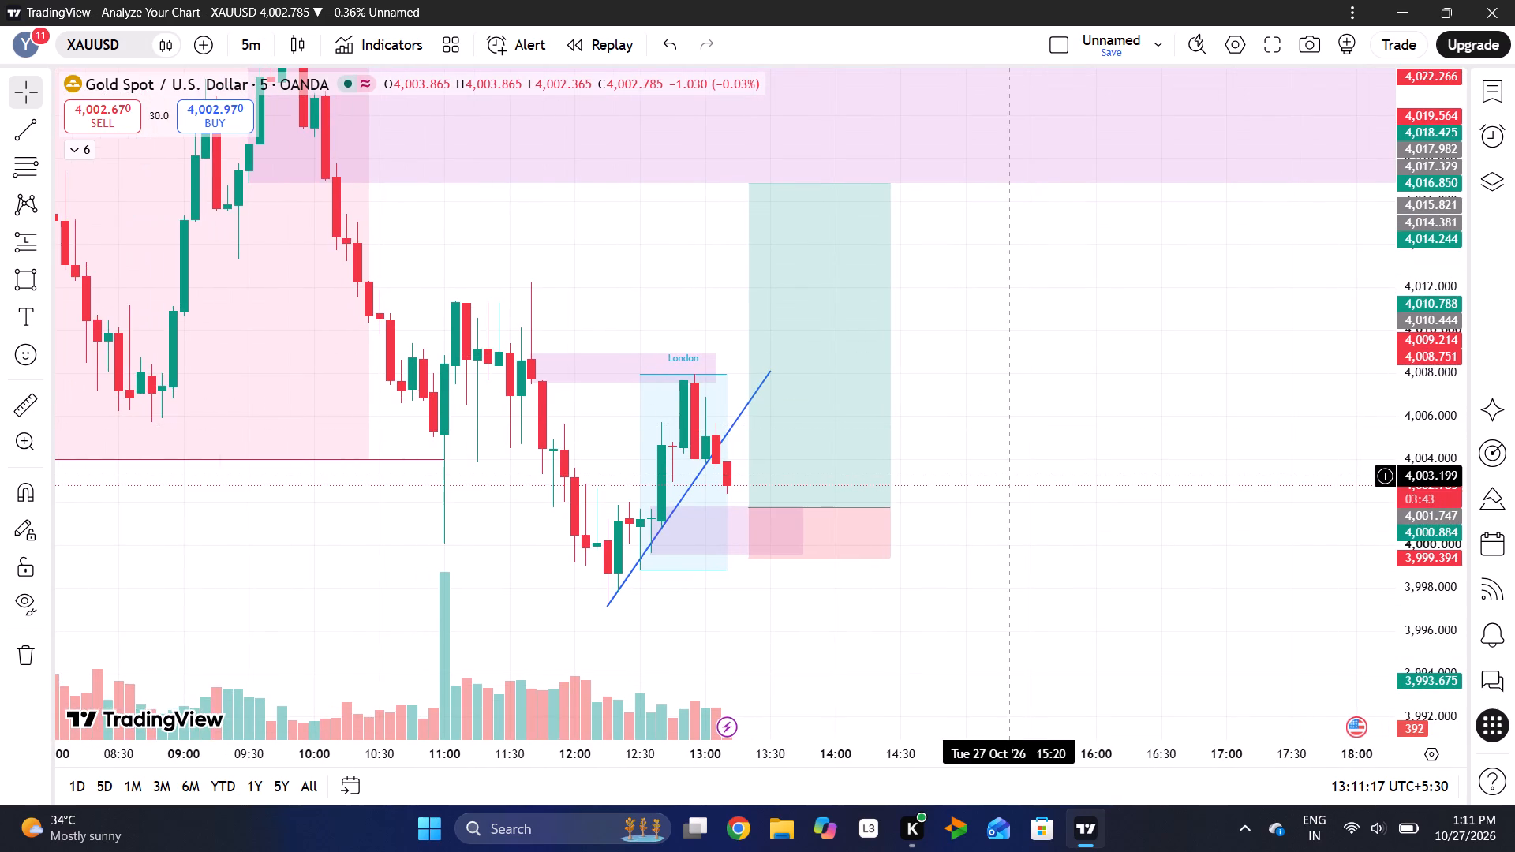
pyautogui.moveTo(1012, 476); pyautogui.dragTo(938, 473)
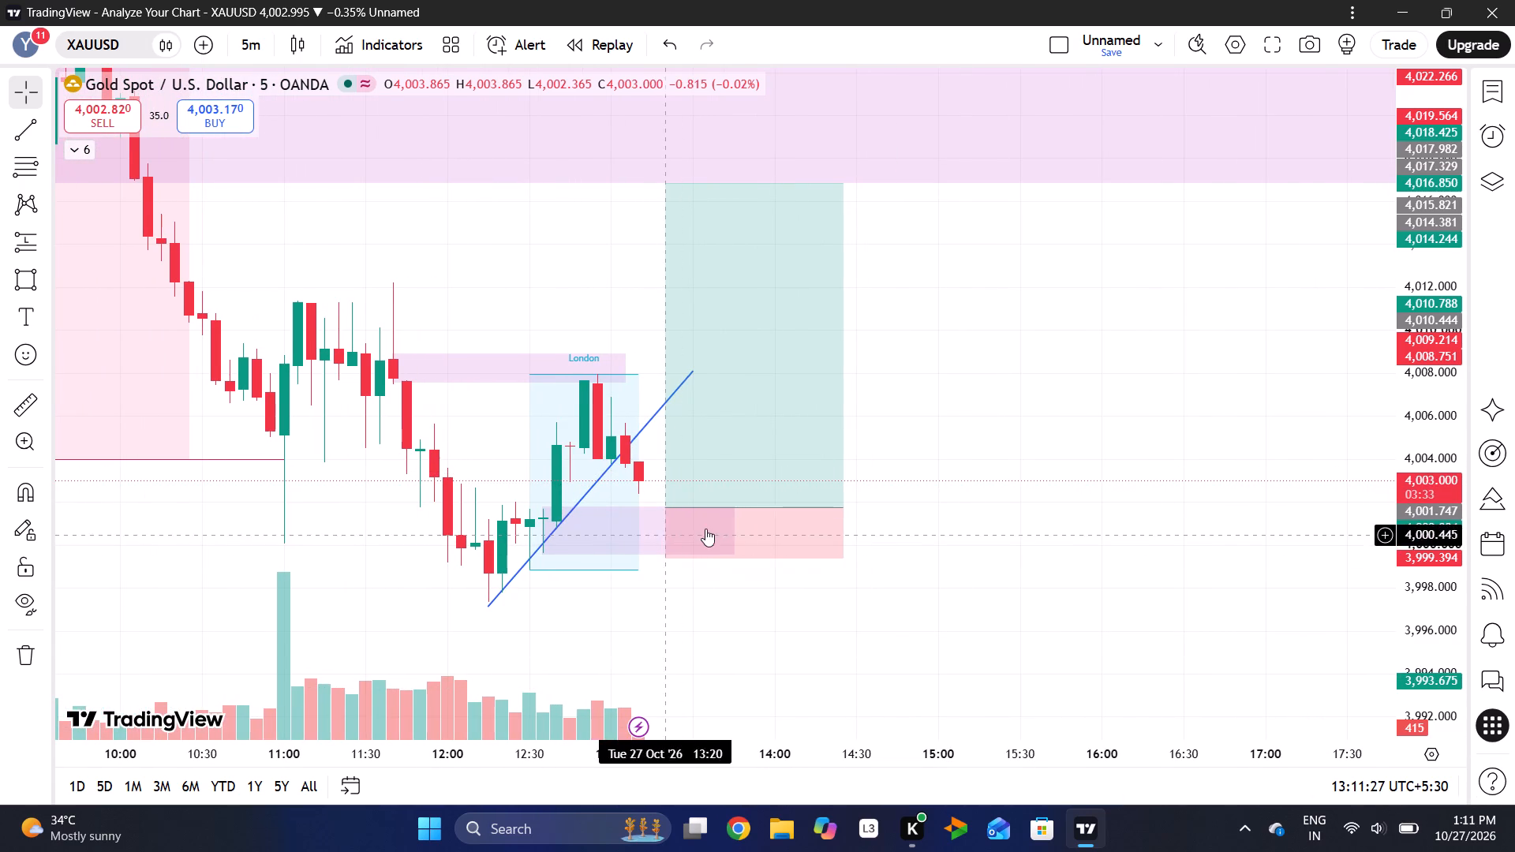
pyautogui.click(757, 505)
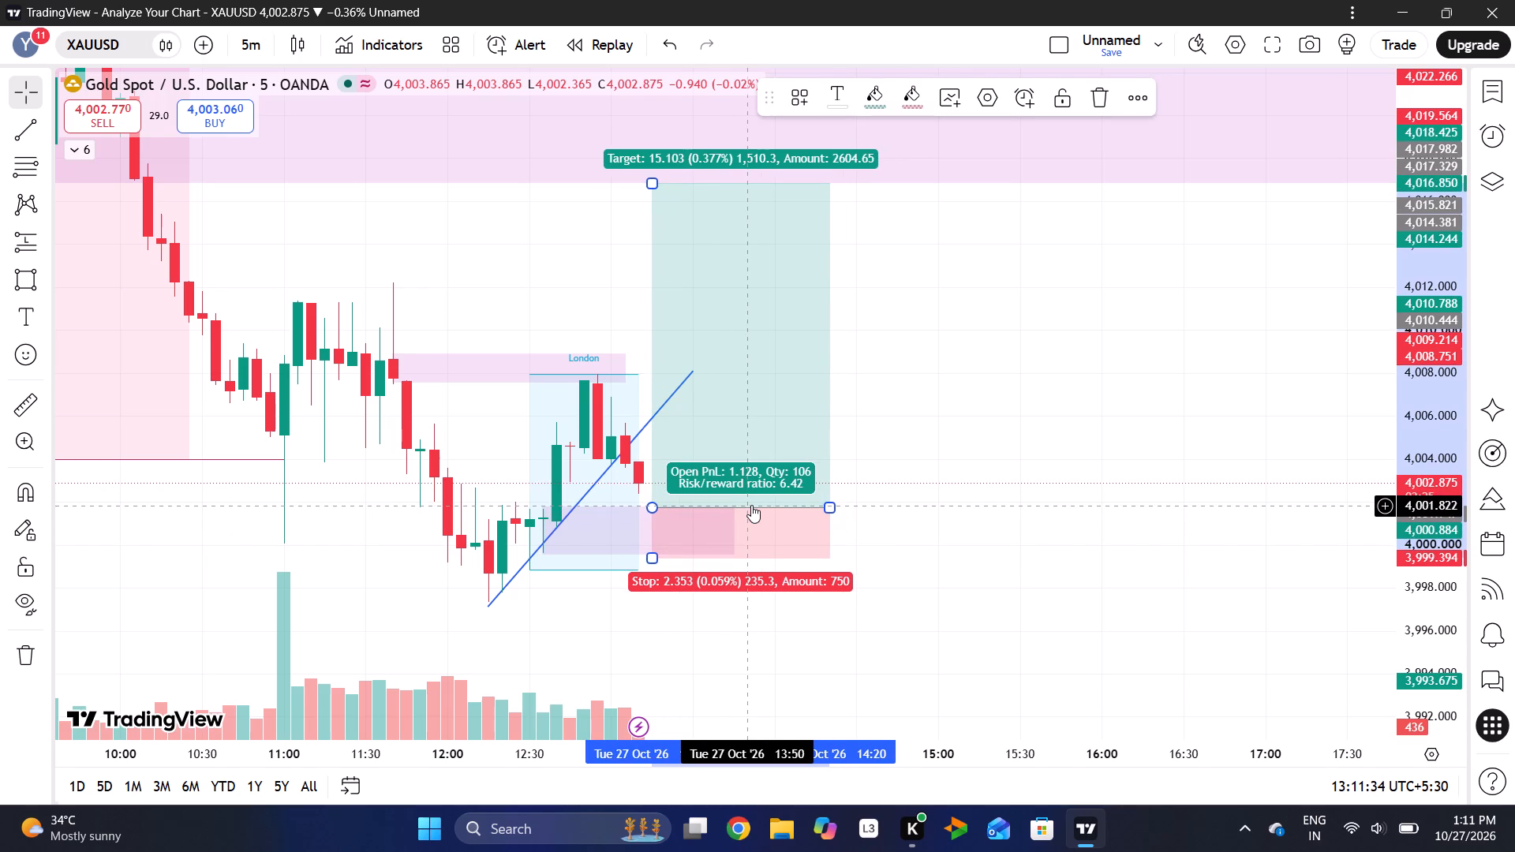
pyautogui.click(1003, 473)
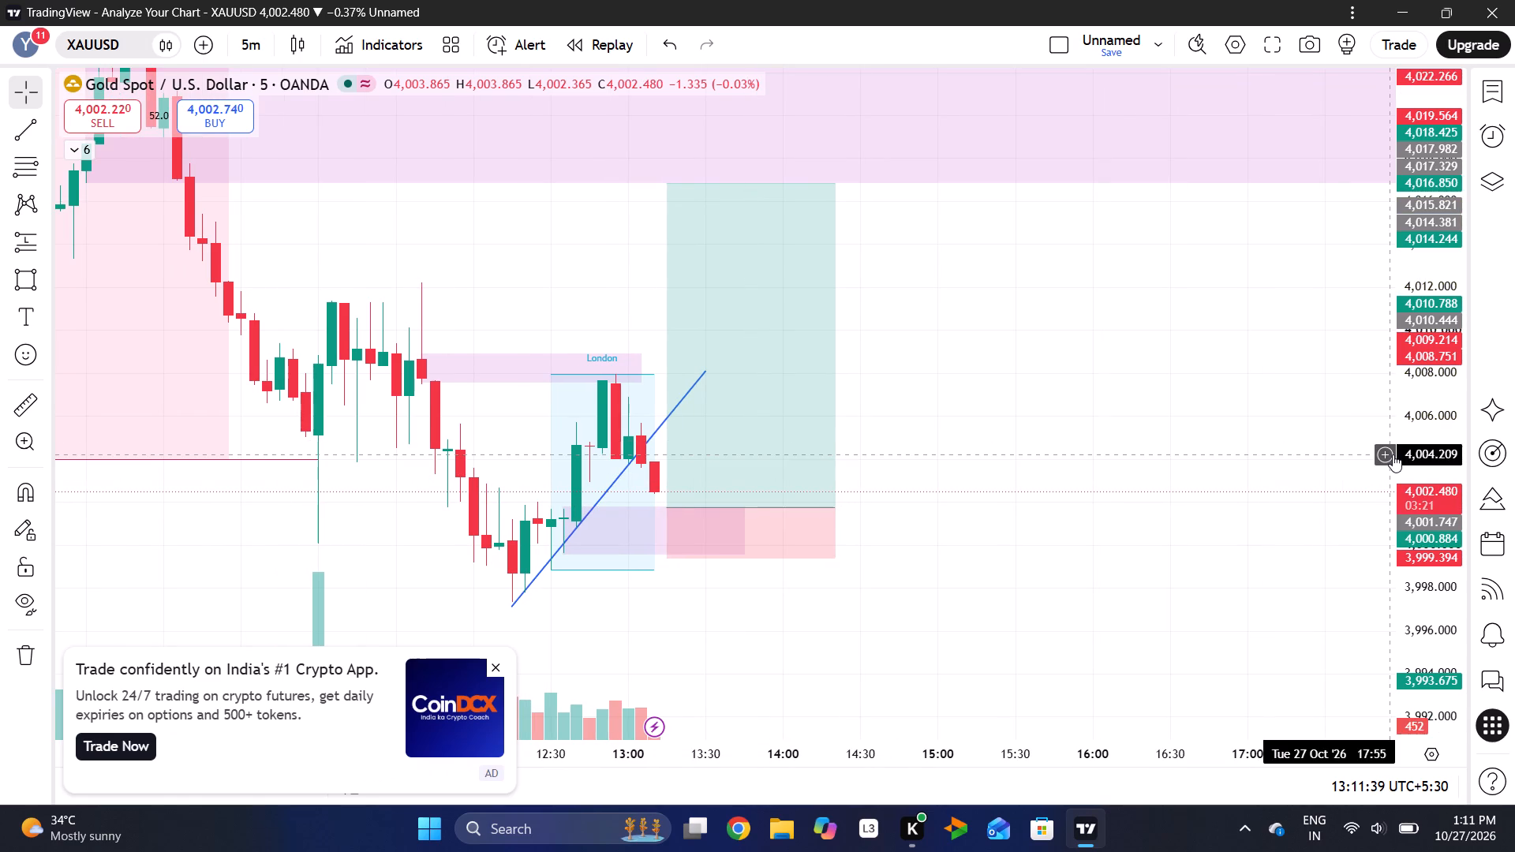
# Switch the chart to the 1-minute timeframe.
pyautogui.moveTo(1423, 327); pyautogui.dragTo(1412, 437)
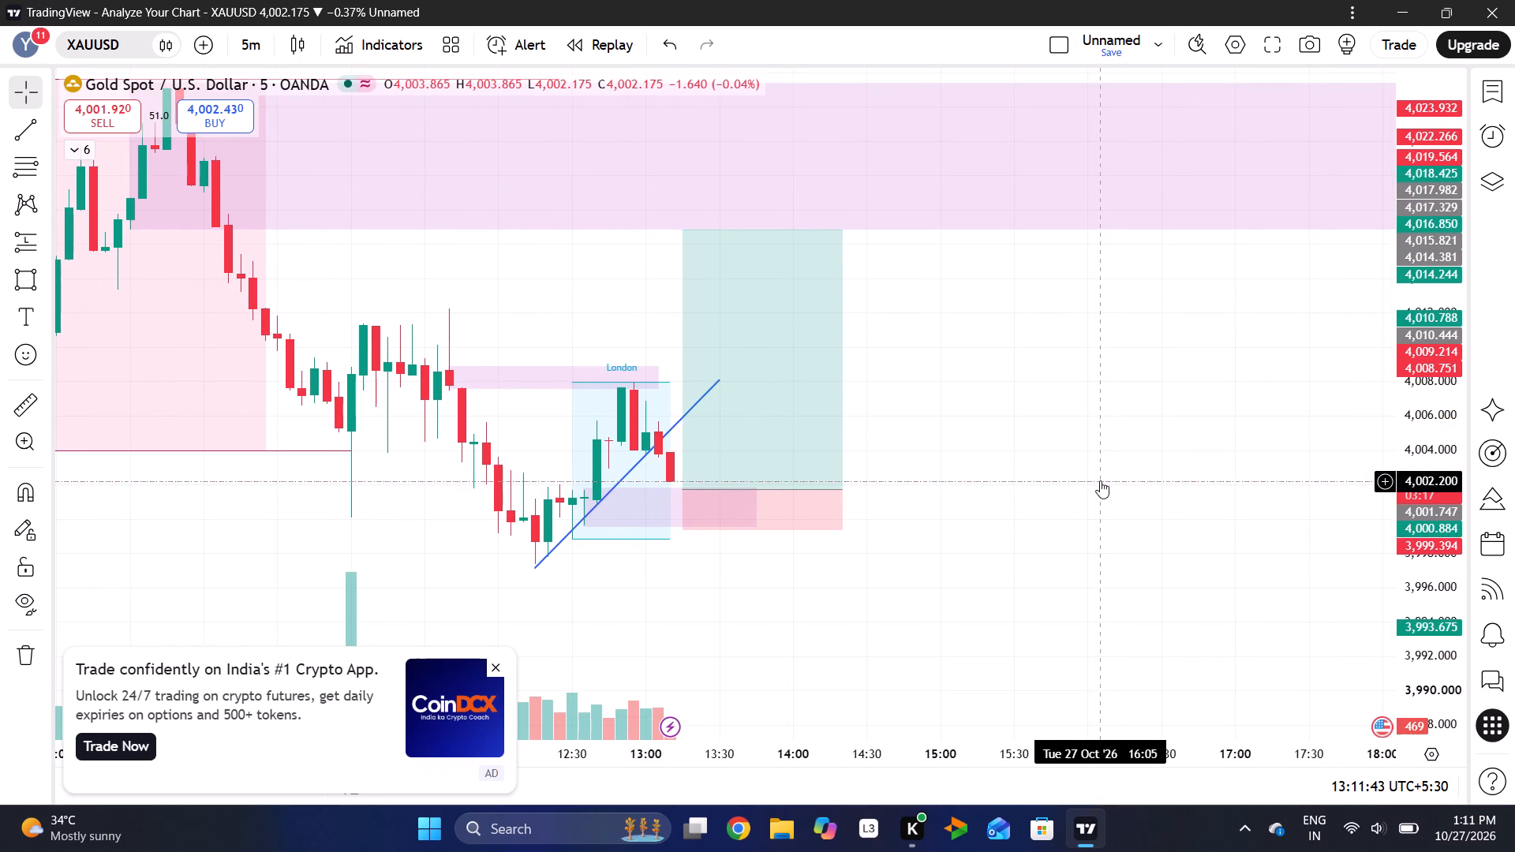
pyautogui.click(252, 42)
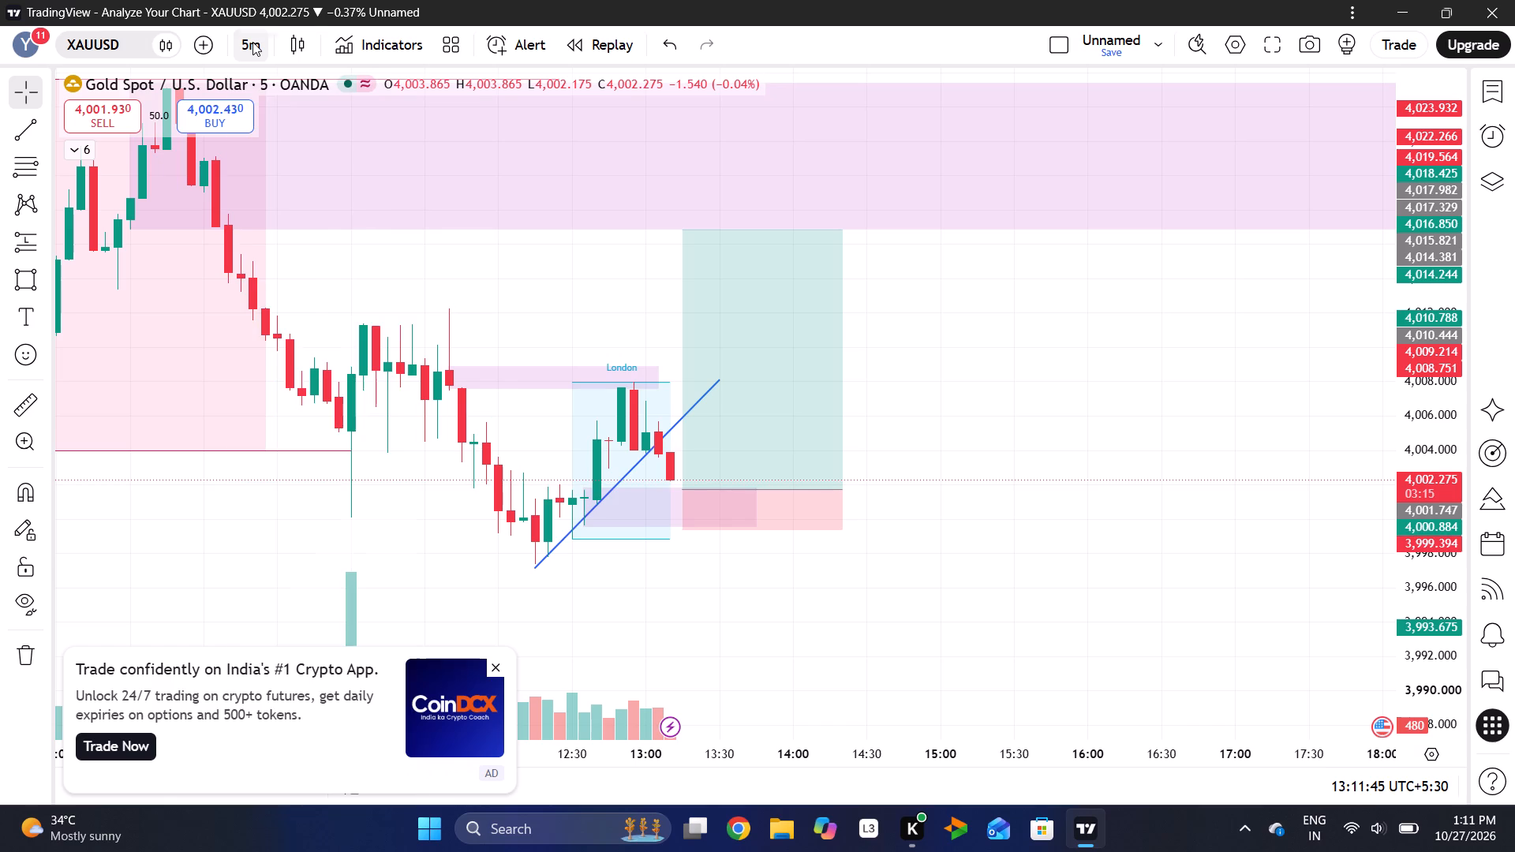
pyautogui.click(270, 184)
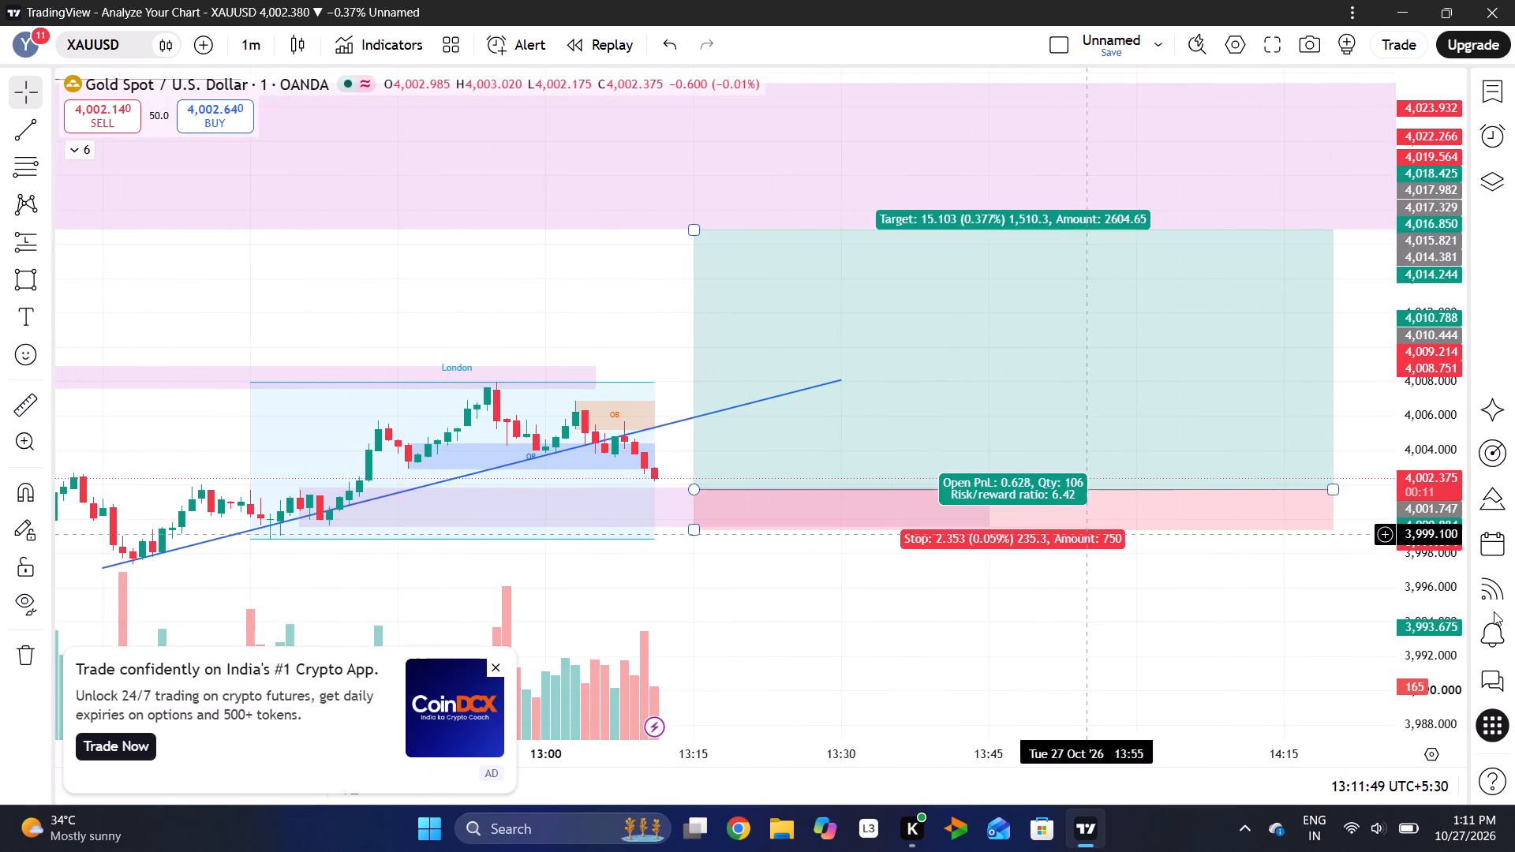
pyautogui.moveTo(1464, 626); pyautogui.dragTo(1464, 366)
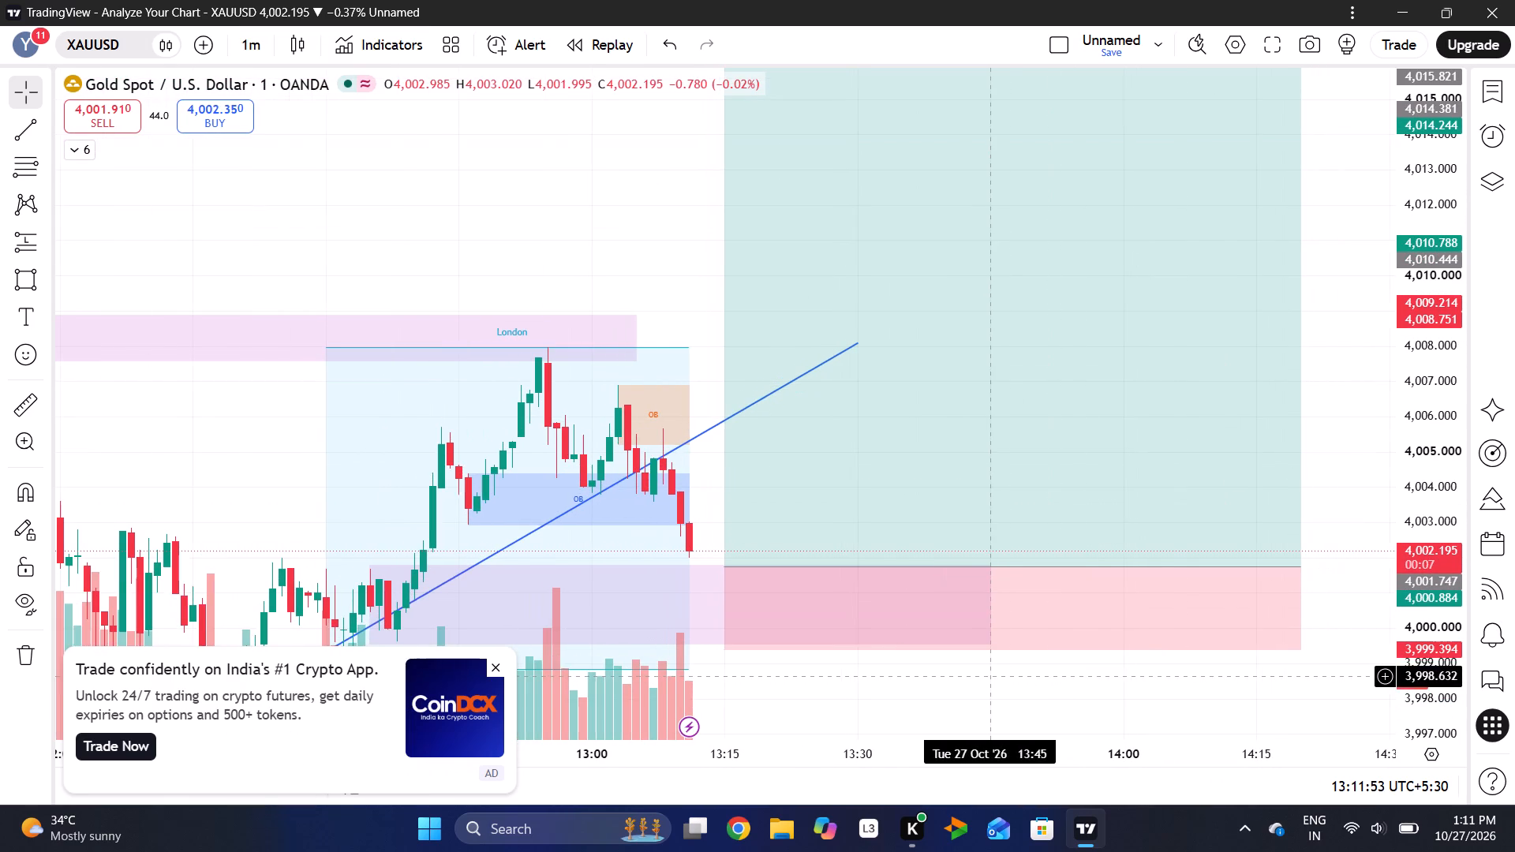
# Dismiss the crypto advertisement and the ad-free upgrade offer covering the chart.
pyautogui.click(496, 664)
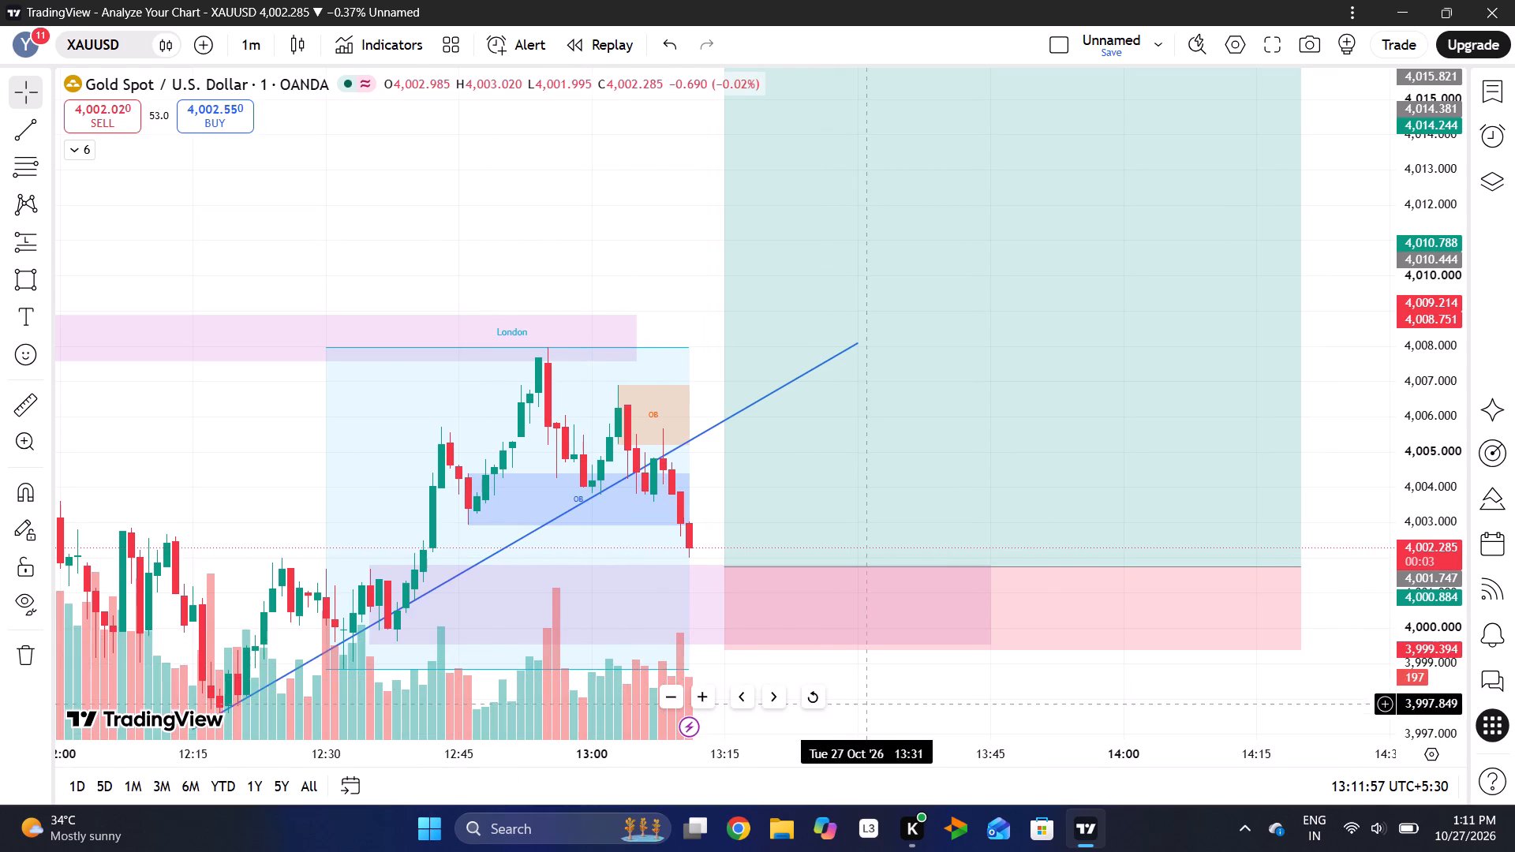
pyautogui.moveTo(870, 704); pyautogui.dragTo(877, 641)
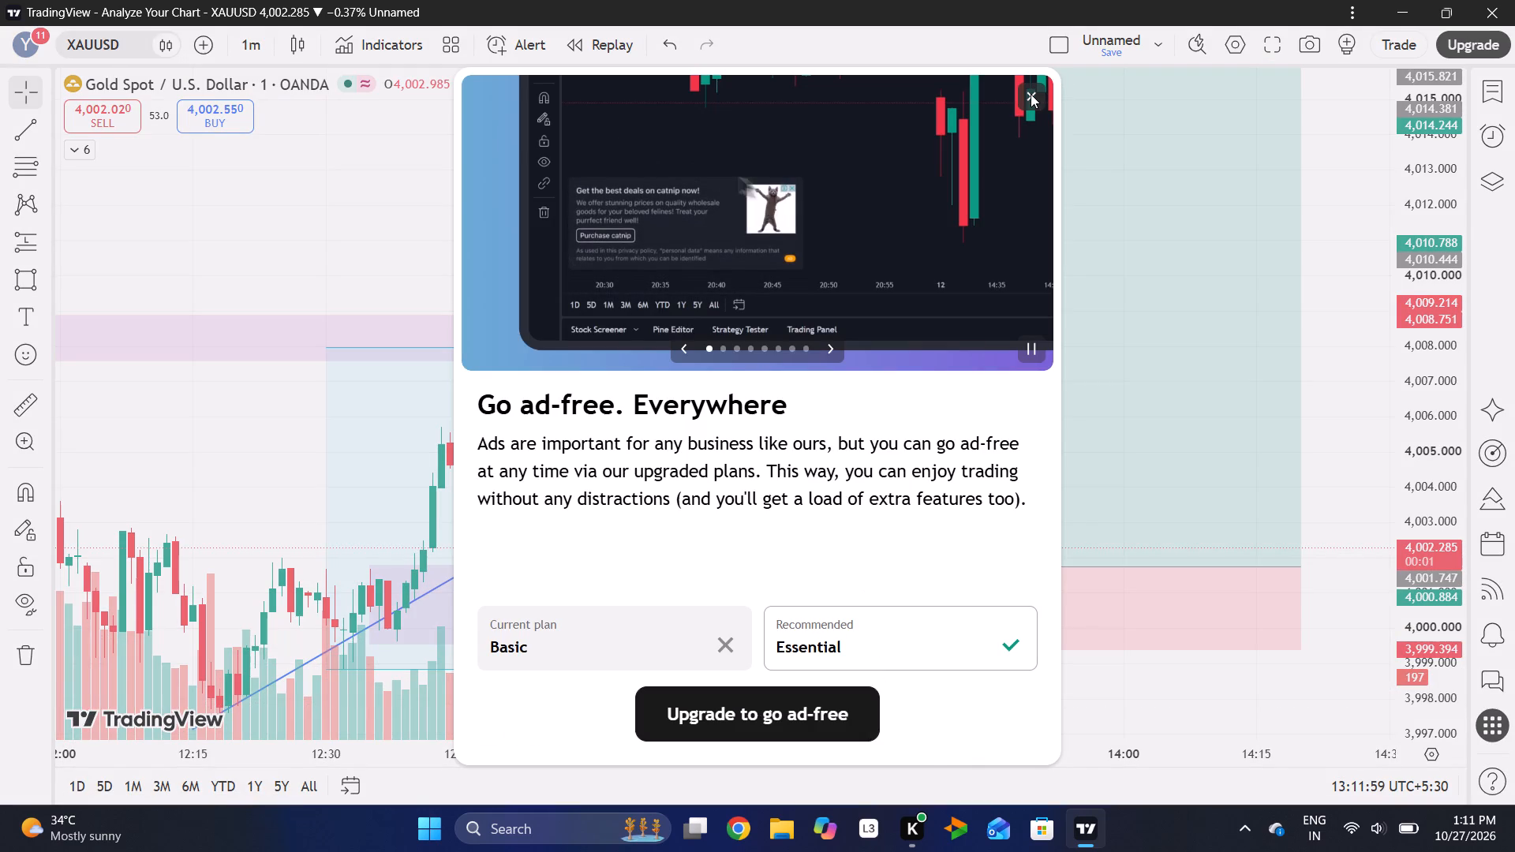
pyautogui.click(1031, 94)
# Examine the 1-minute price action around the London range, the order blocks and the long position's entry zone.
pyautogui.moveTo(815, 710); pyautogui.dragTo(865, 666)
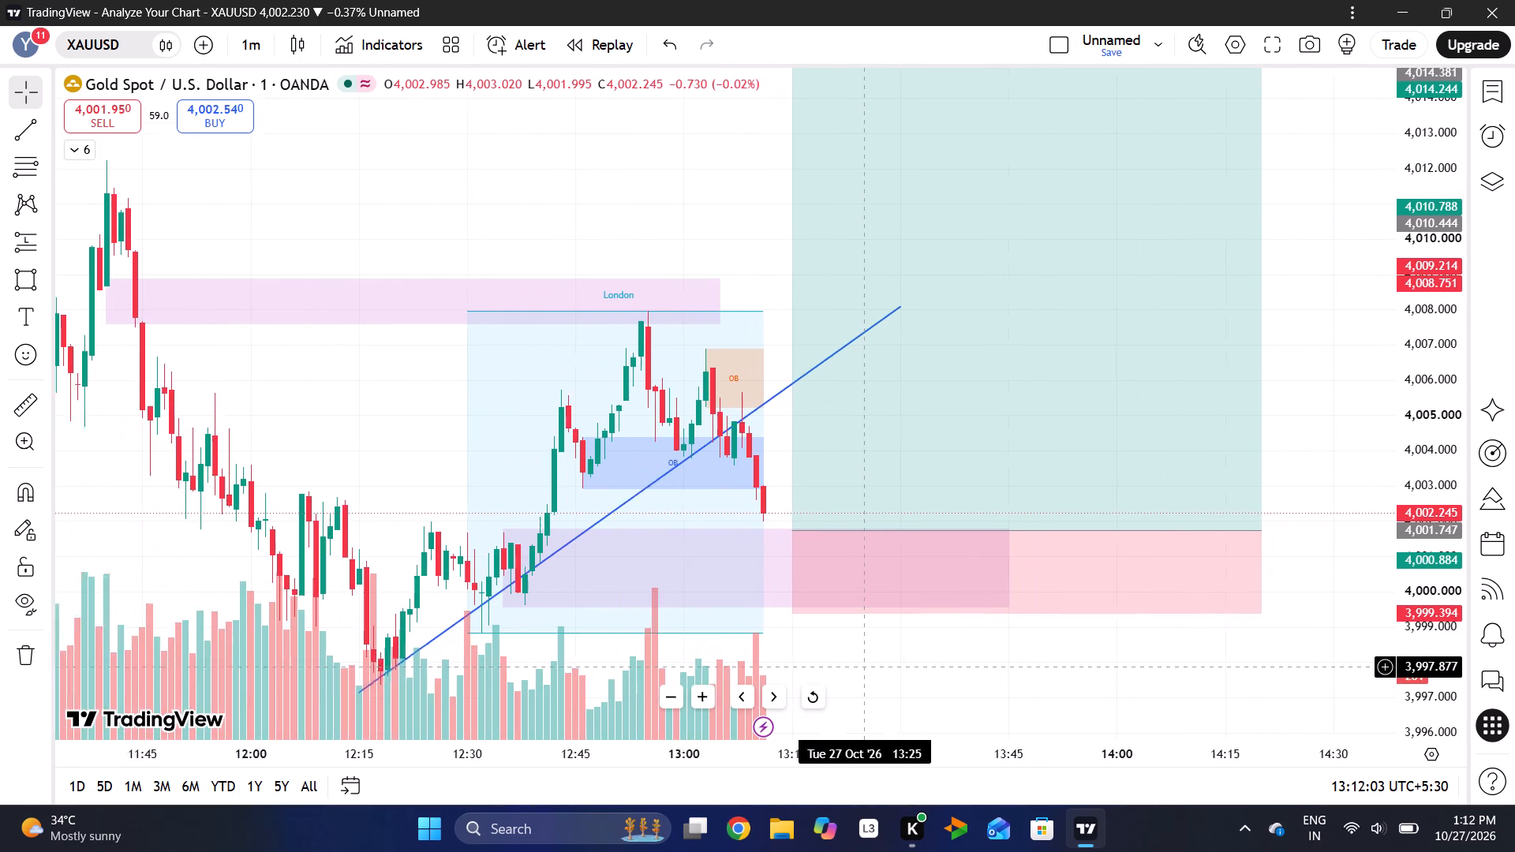
pyautogui.moveTo(1434, 421); pyautogui.dragTo(1433, 571)
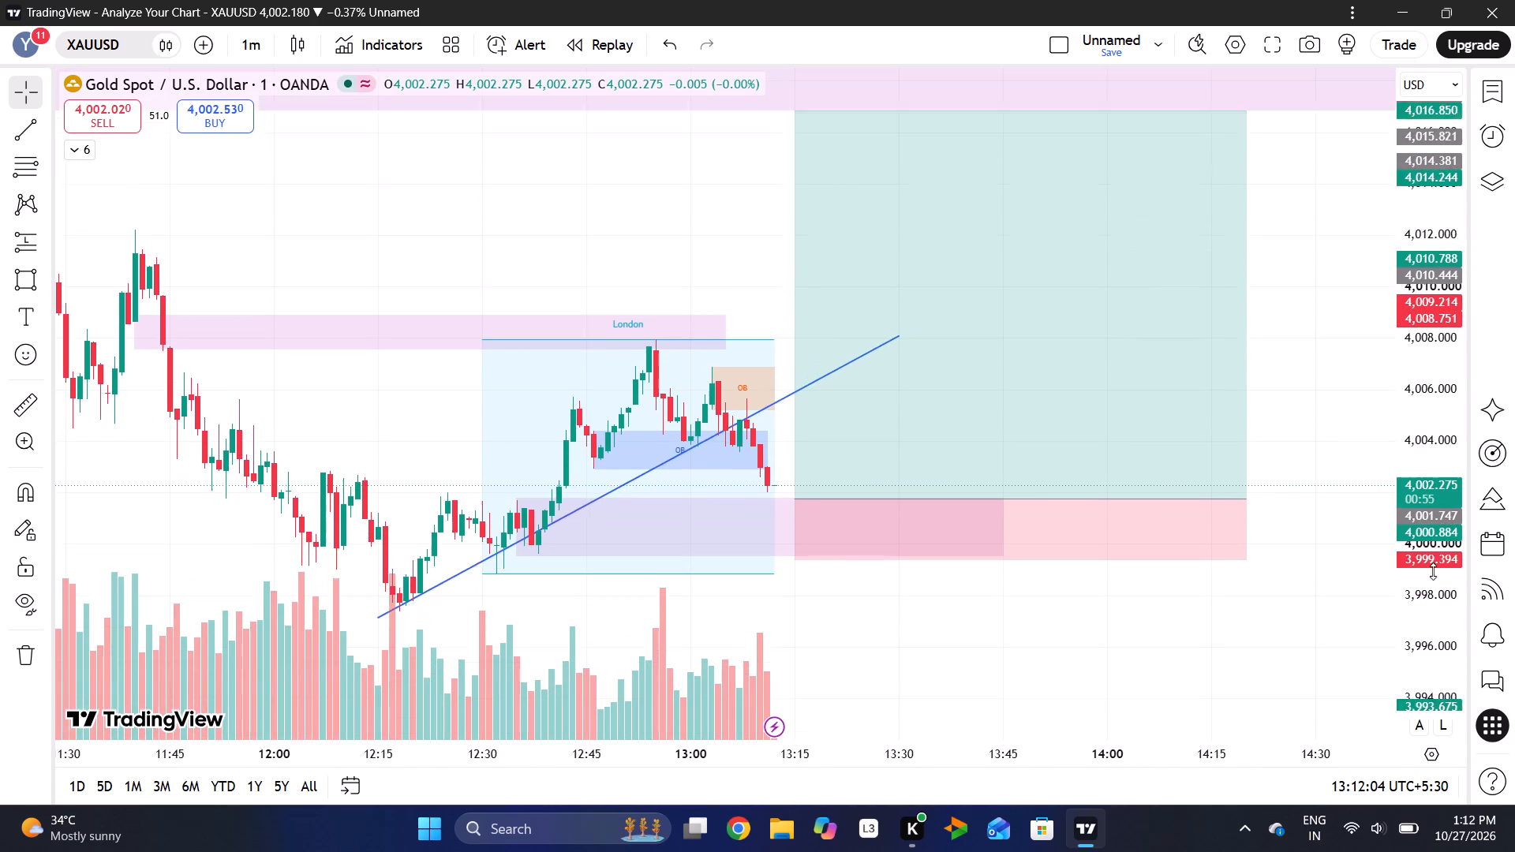
pyautogui.moveTo(1433, 571); pyautogui.dragTo(1431, 586)
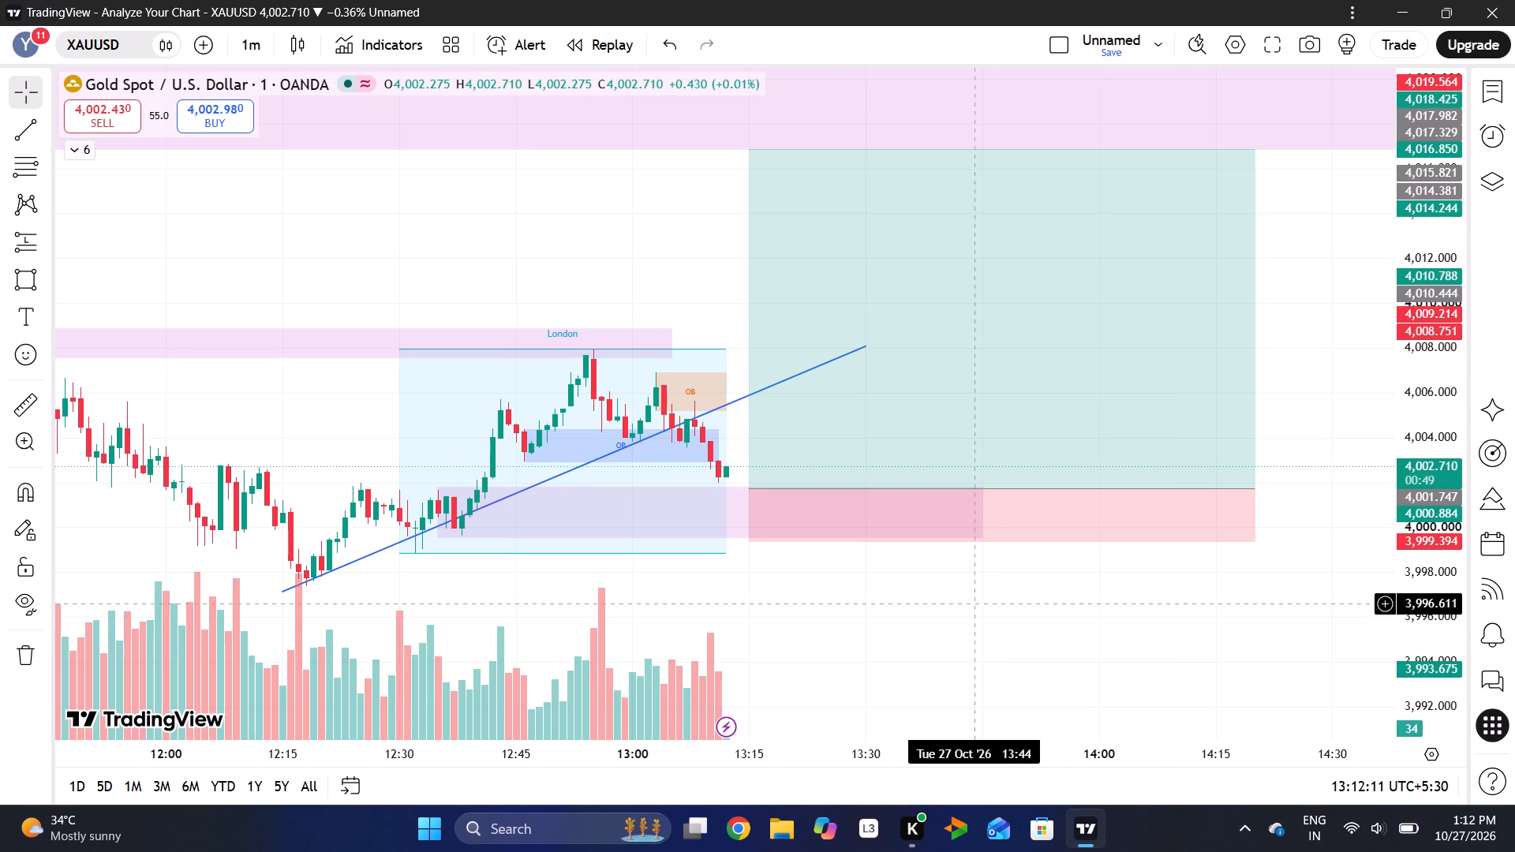
pyautogui.moveTo(911, 632); pyautogui.dragTo(938, 529)
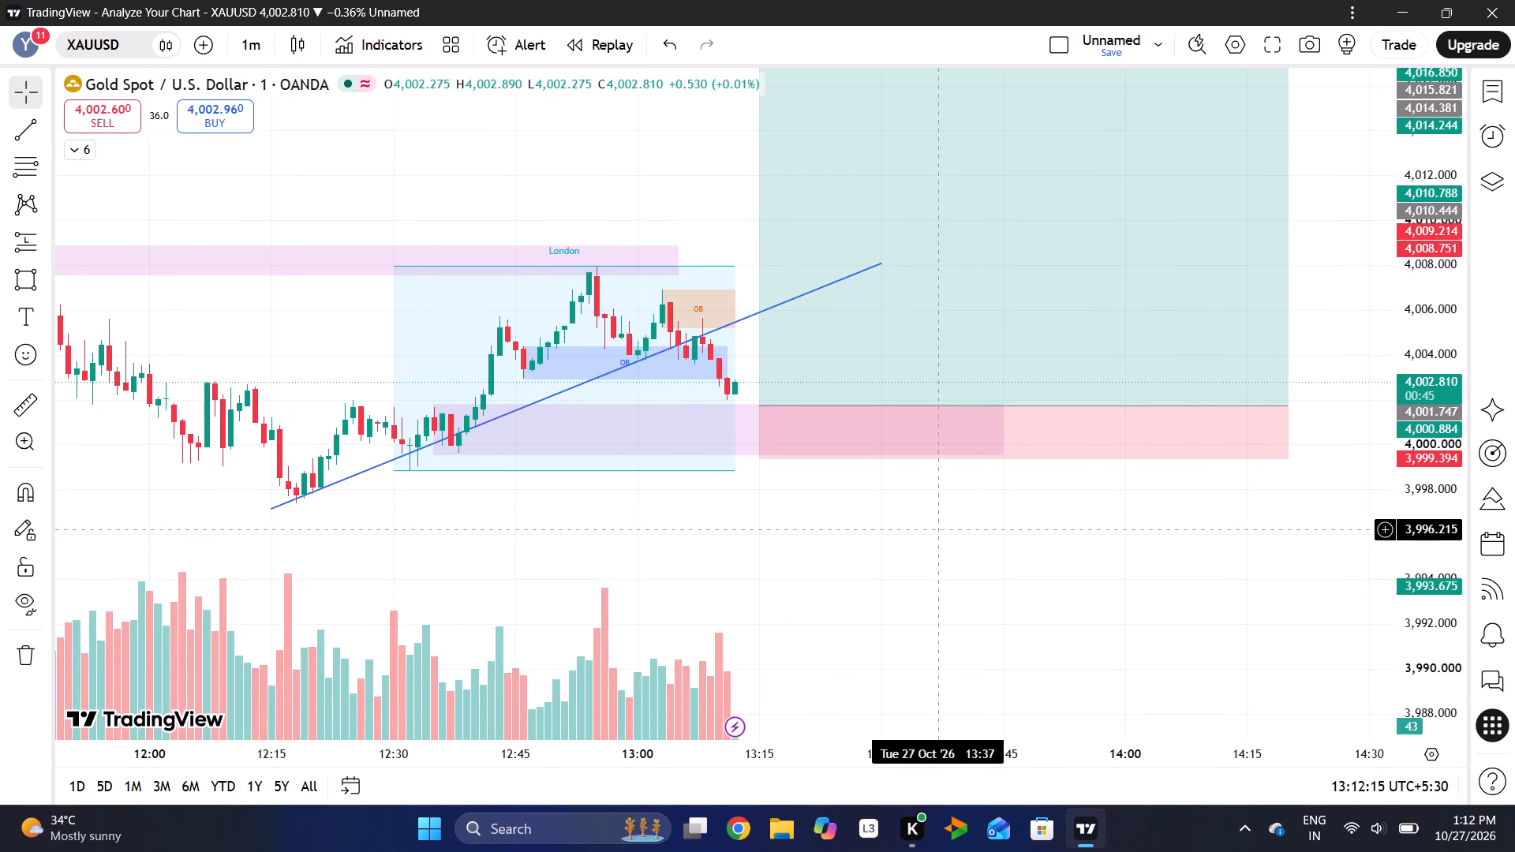
pyautogui.moveTo(1422, 589); pyautogui.dragTo(1419, 414)
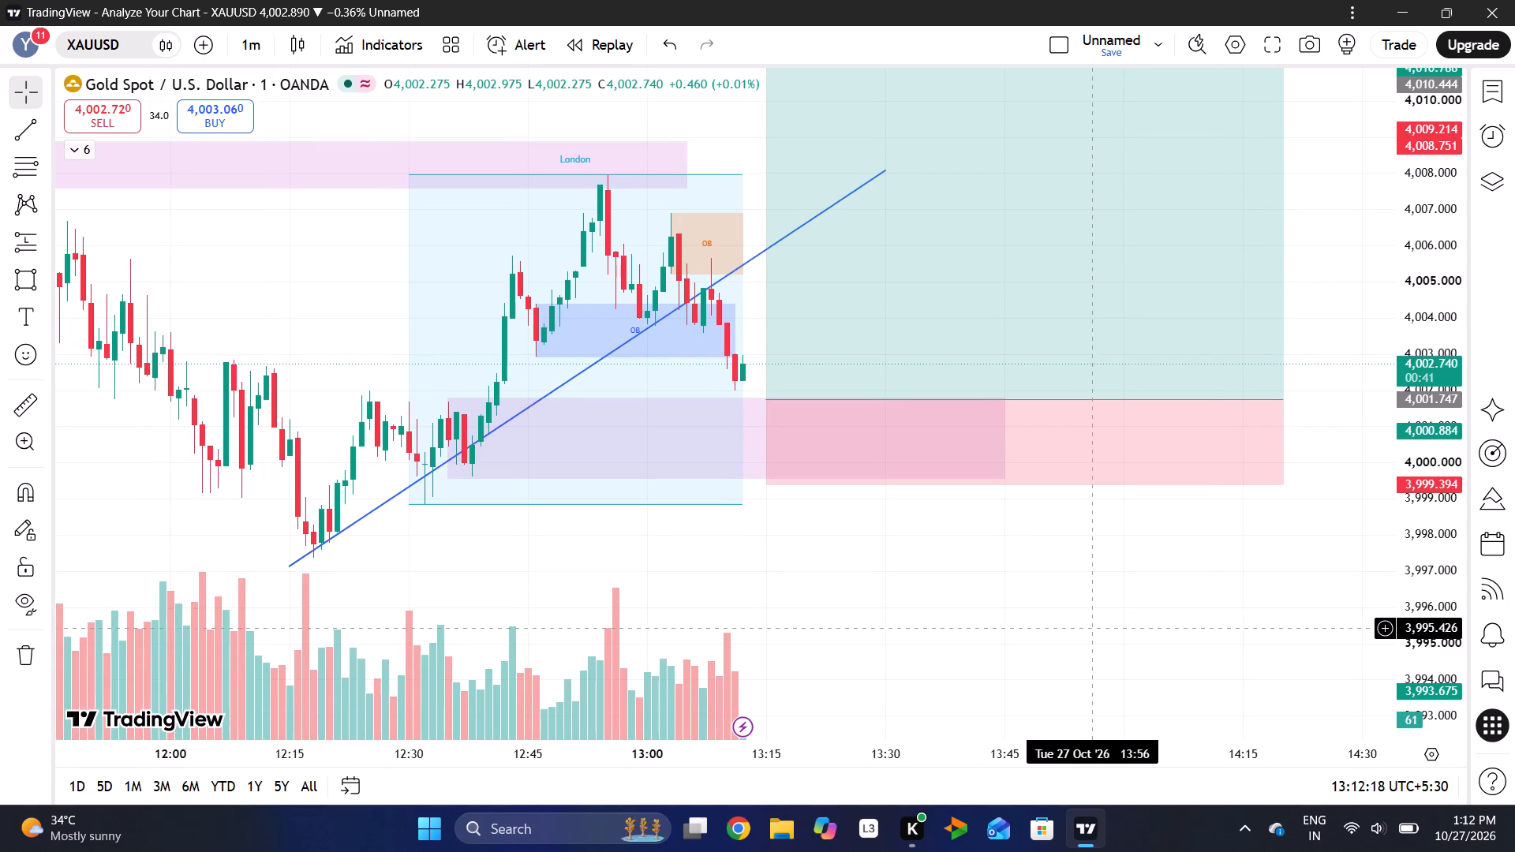
pyautogui.moveTo(1420, 437); pyautogui.dragTo(1430, 510)
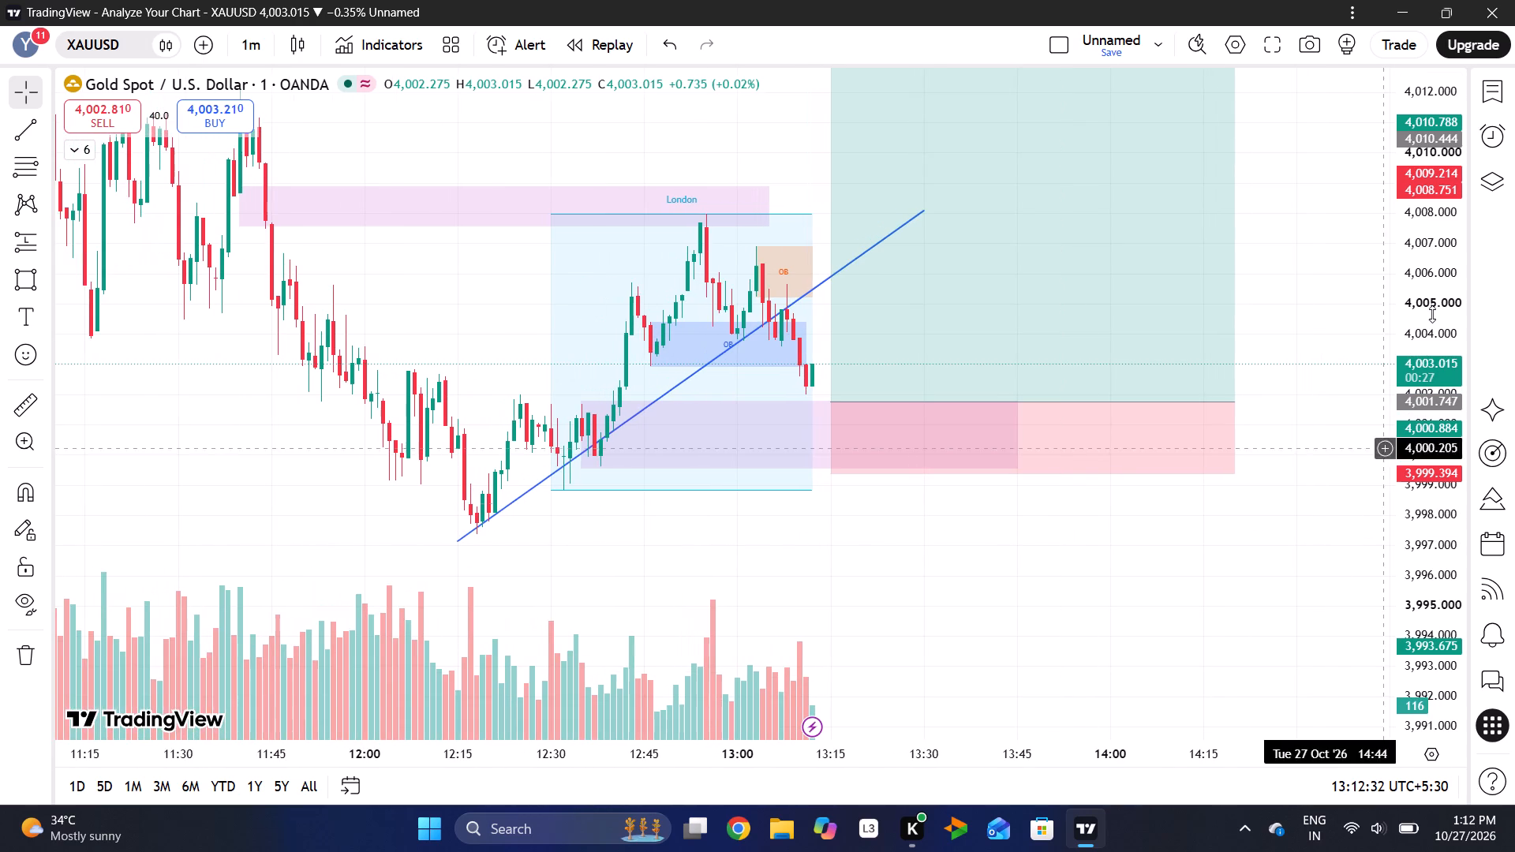
pyautogui.moveTo(1432, 314); pyautogui.dragTo(1425, 522)
pyautogui.moveTo(1306, 339); pyautogui.dragTo(1158, 458)
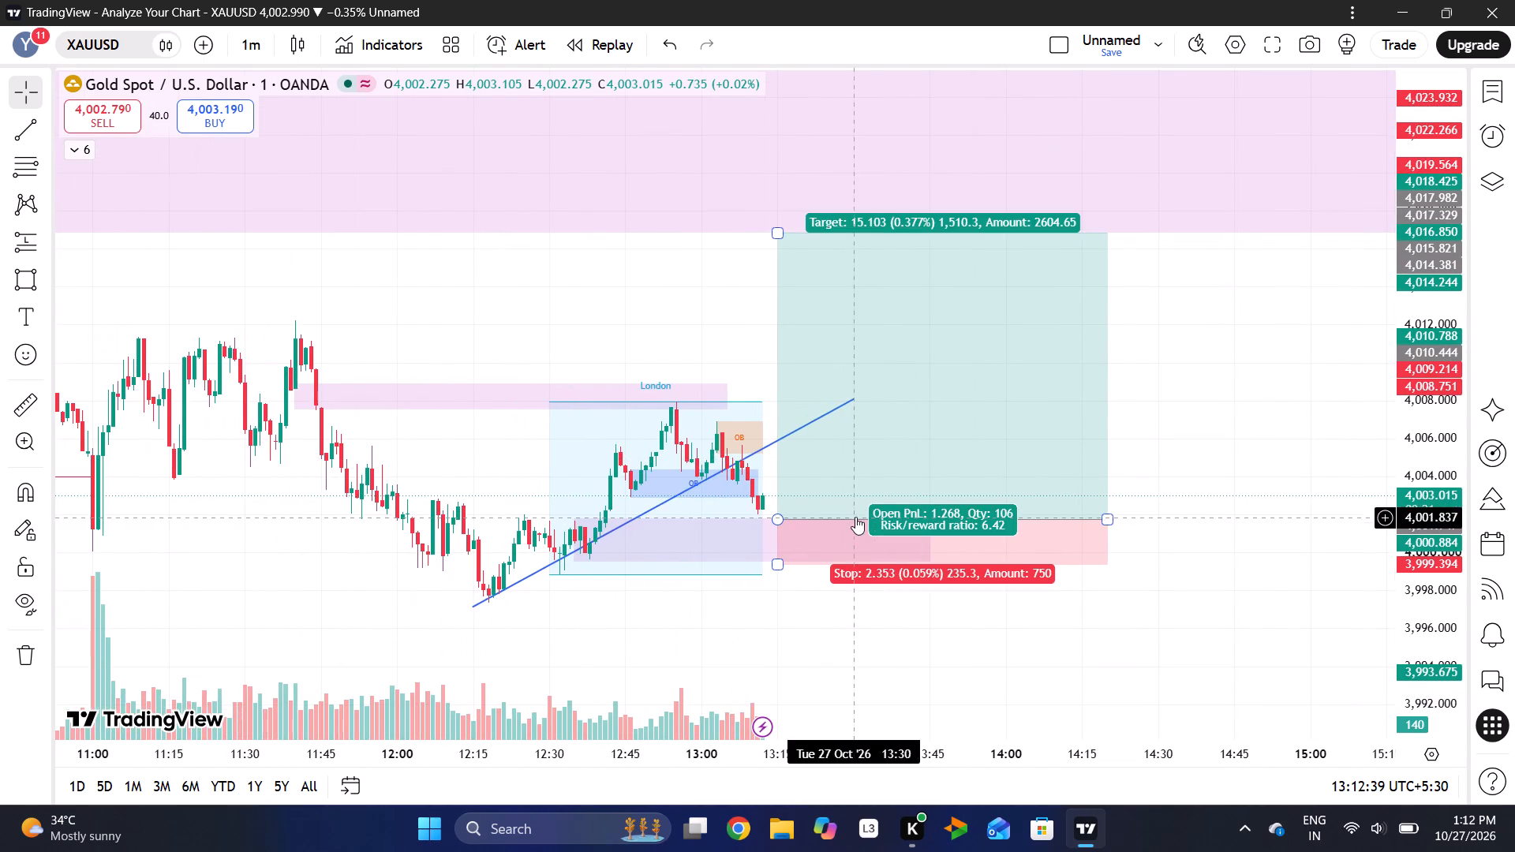
pyautogui.moveTo(633, 617); pyautogui.dragTo(825, 606)
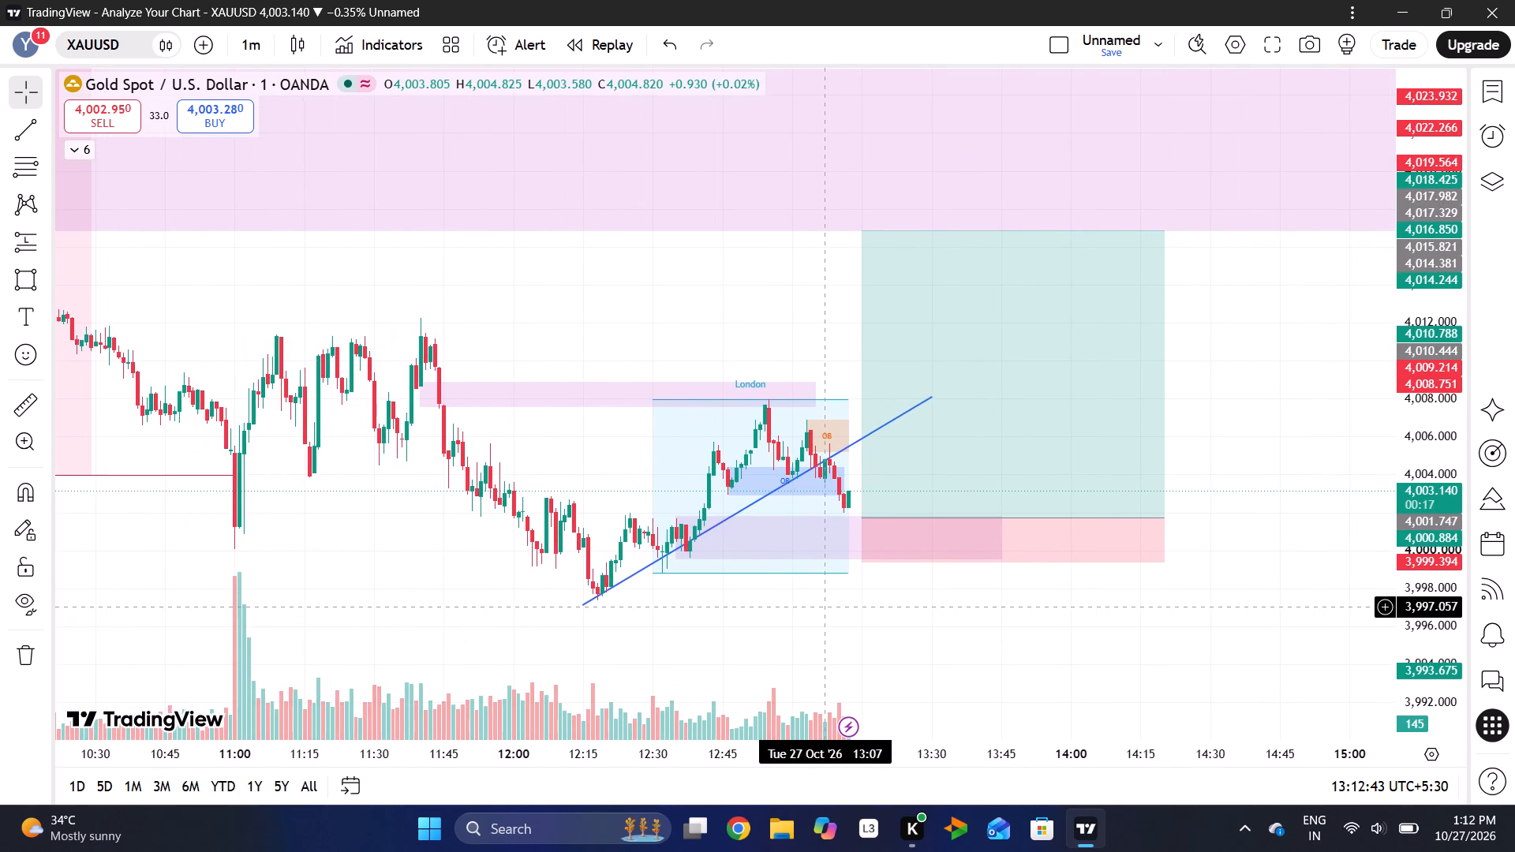
# Return the chart to the 5-minute timeframe and examine the current candle against the trend line and entry zone.
pyautogui.click(245, 37)
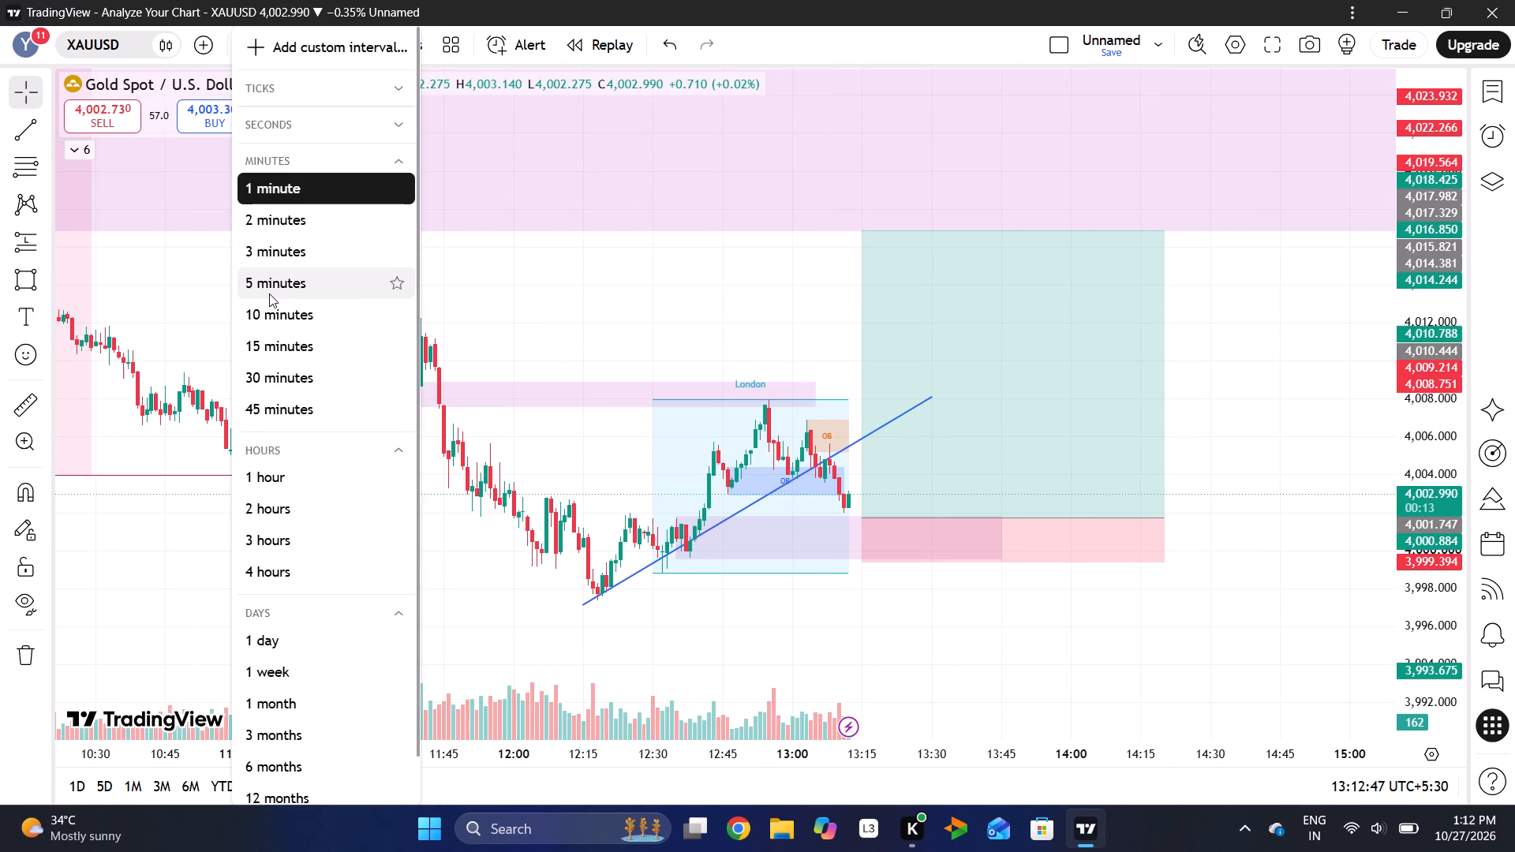
pyautogui.click(269, 293)
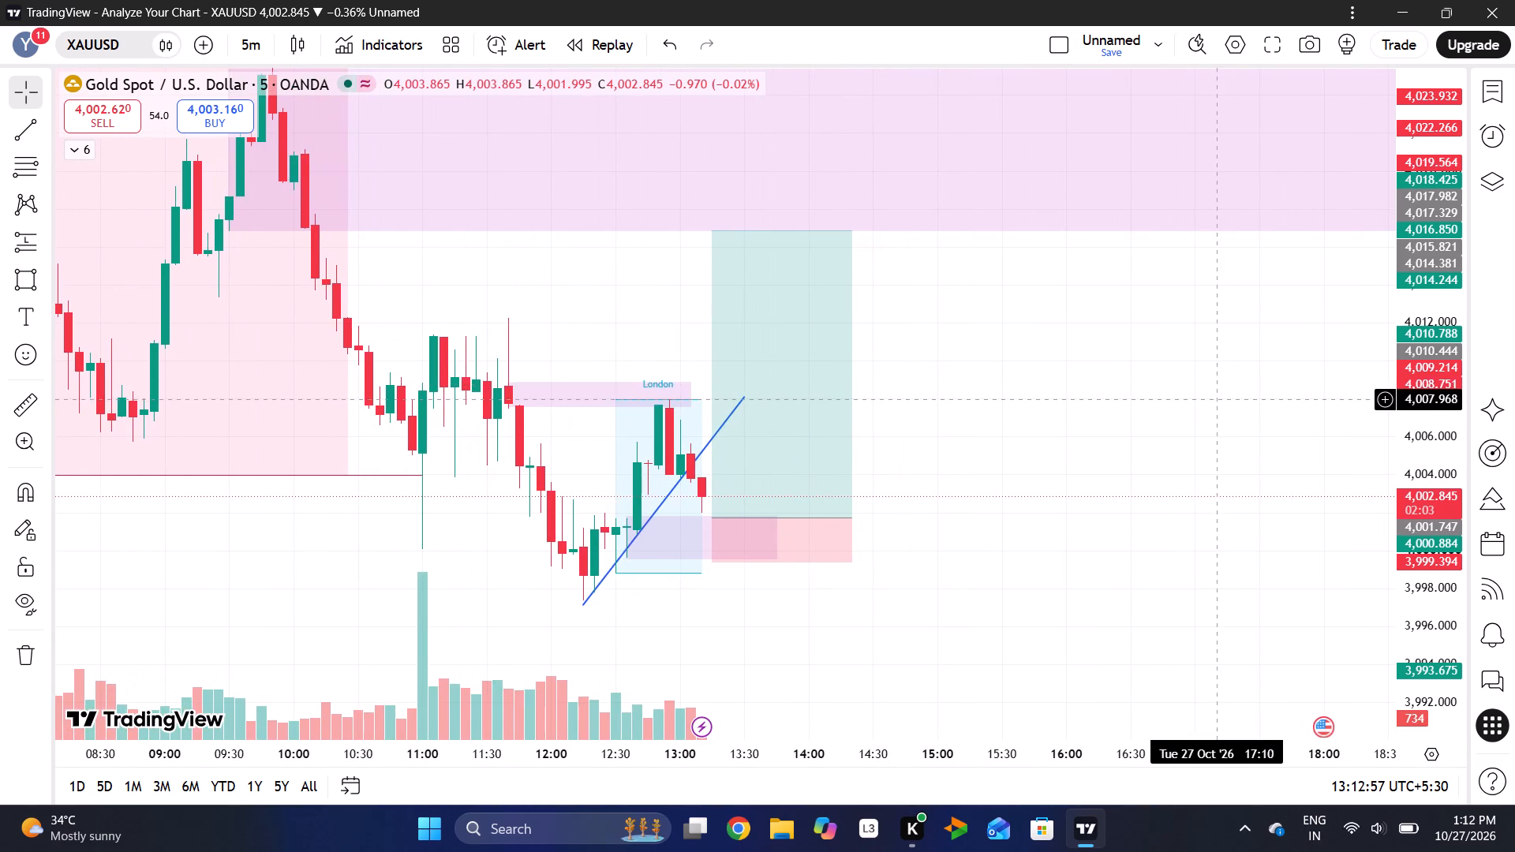
pyautogui.moveTo(1423, 510); pyautogui.dragTo(1450, 365)
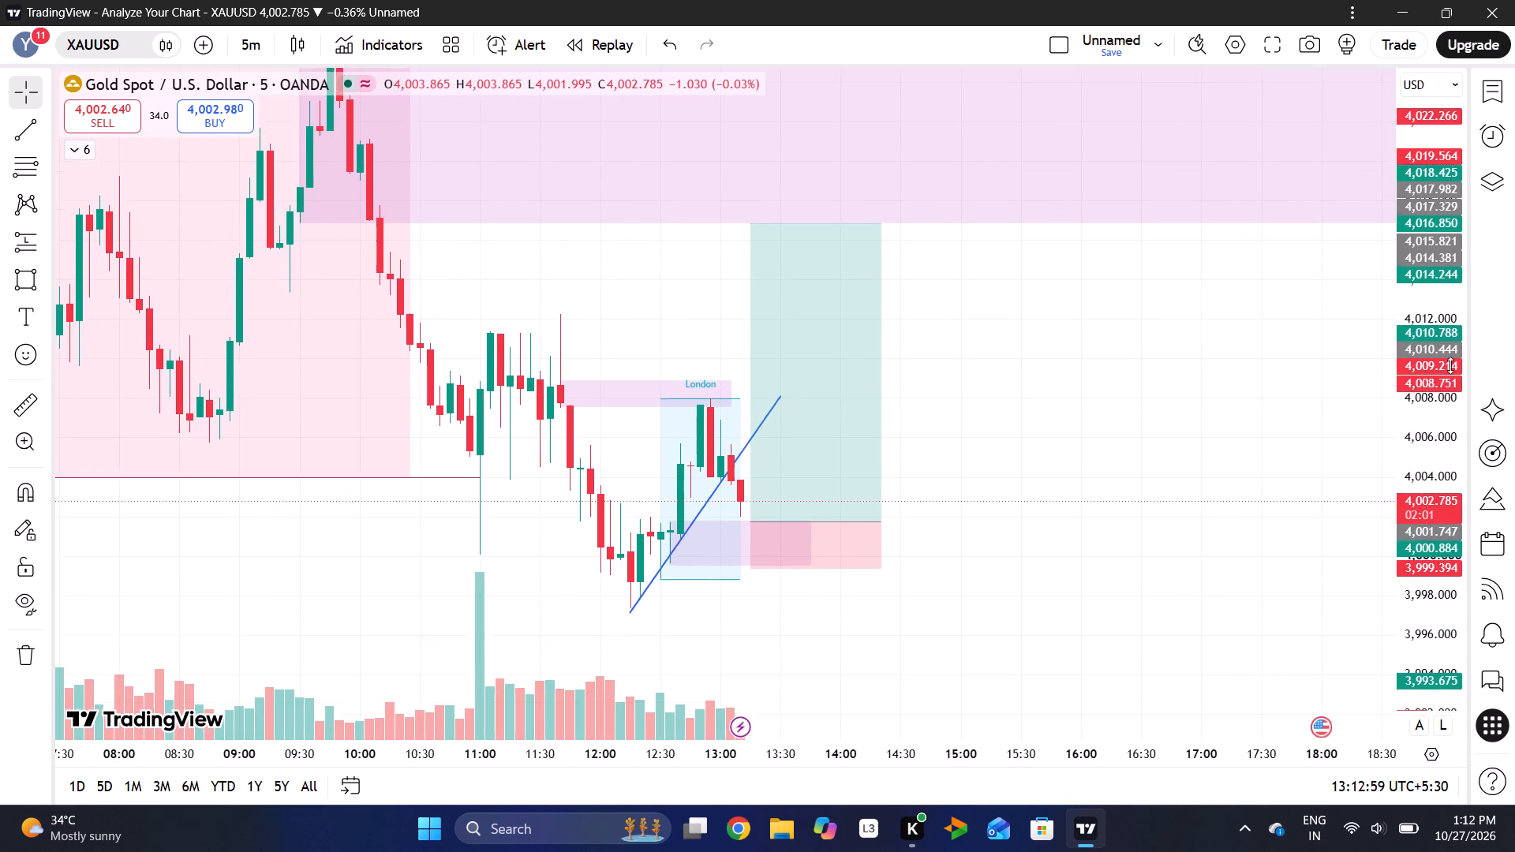
pyautogui.moveTo(1450, 365); pyautogui.dragTo(1459, 272)
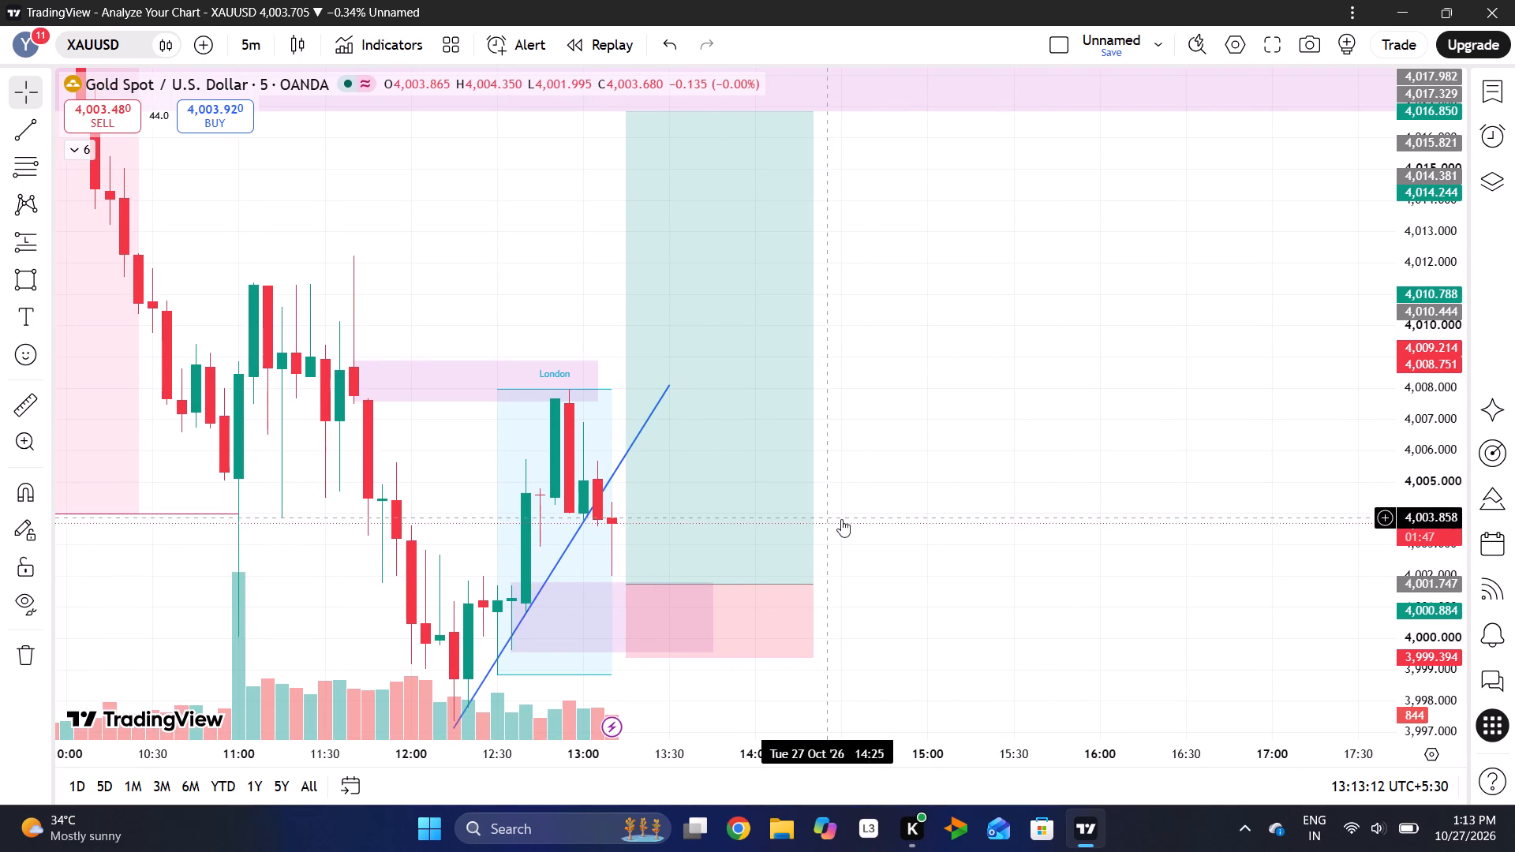
pyautogui.moveTo(848, 523); pyautogui.dragTo(1078, 514)
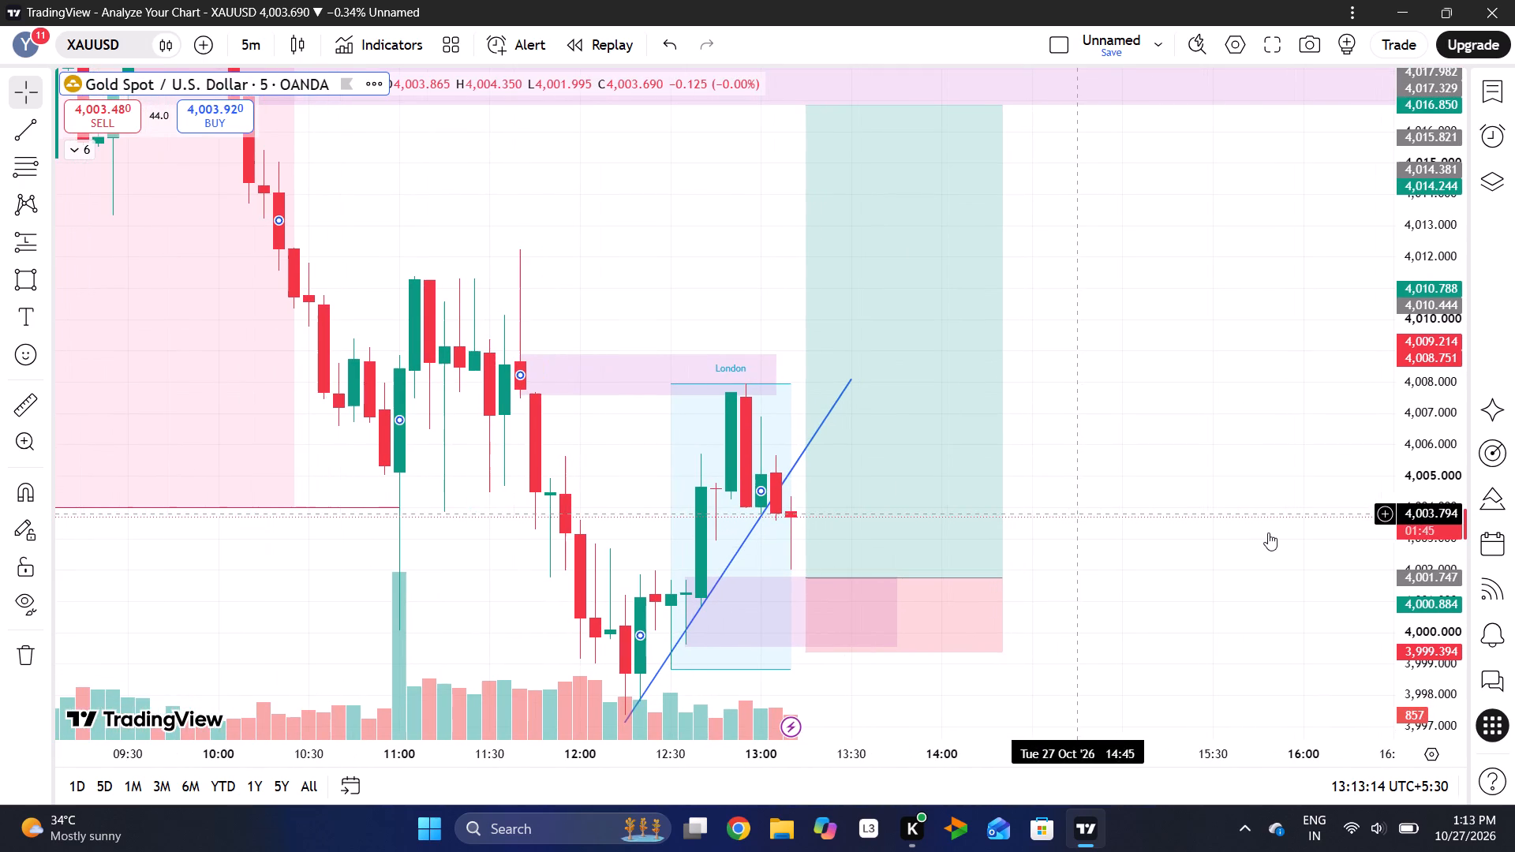
pyautogui.moveTo(1446, 553); pyautogui.dragTo(1450, 562)
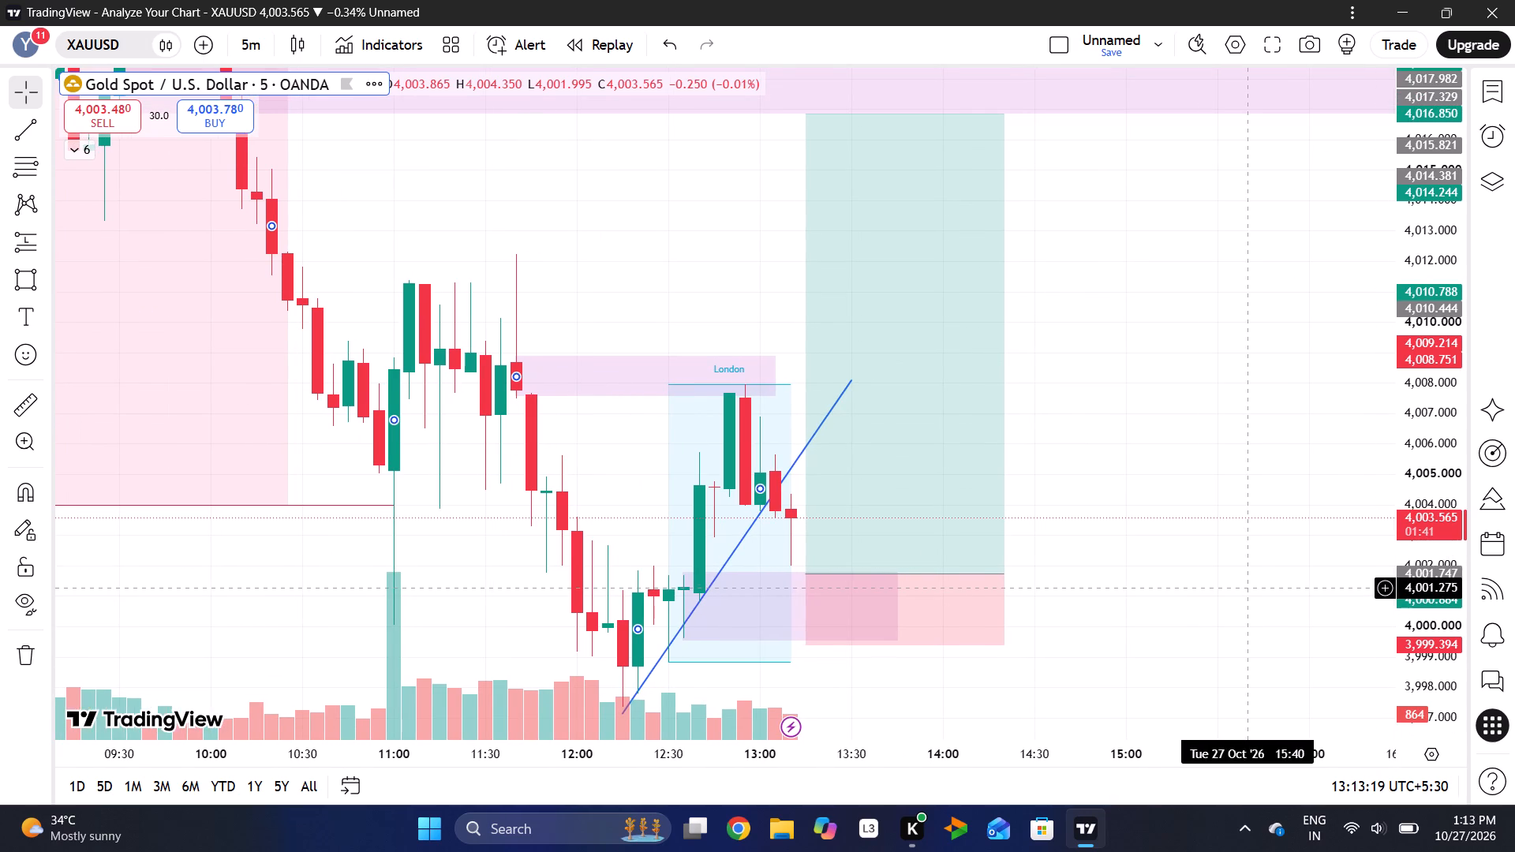
pyautogui.click(1176, 586)
pyautogui.moveTo(1176, 586); pyautogui.dragTo(1173, 518)
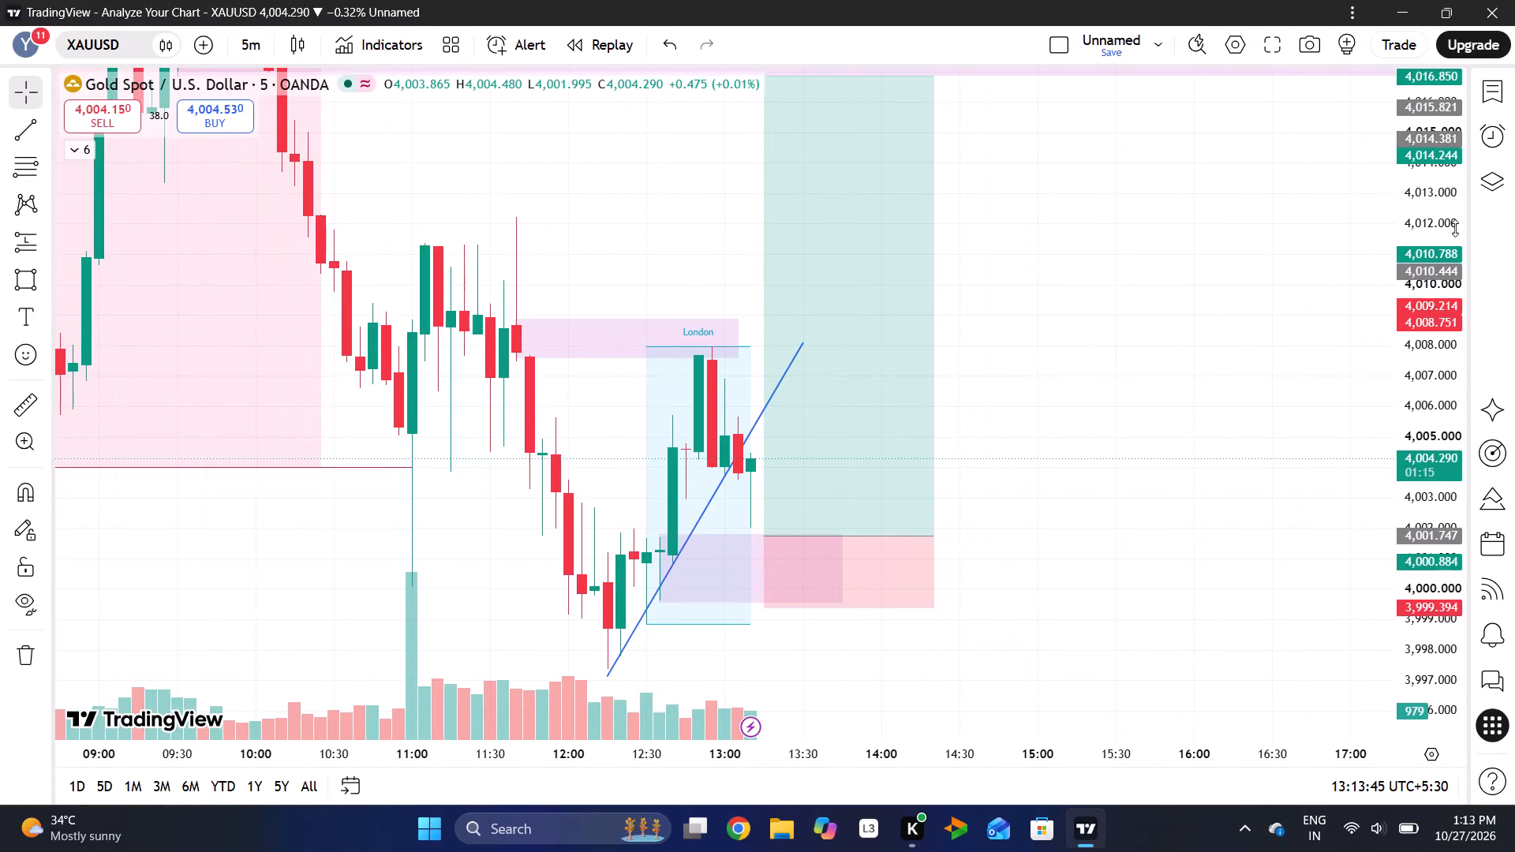
pyautogui.moveTo(1431, 222); pyautogui.dragTo(1425, 315)
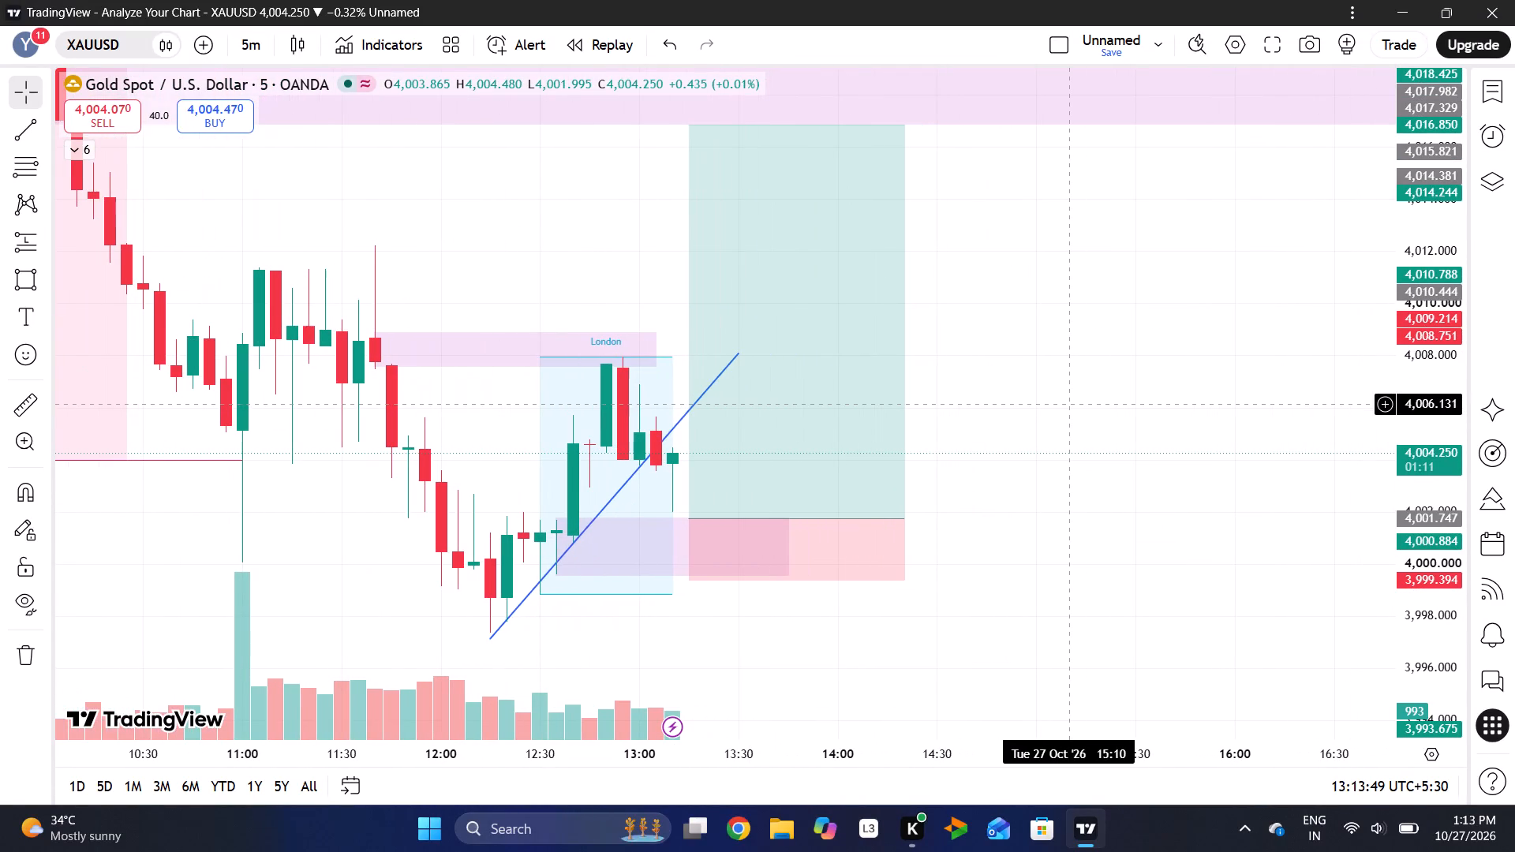
pyautogui.moveTo(1438, 493); pyautogui.dragTo(1453, 330)
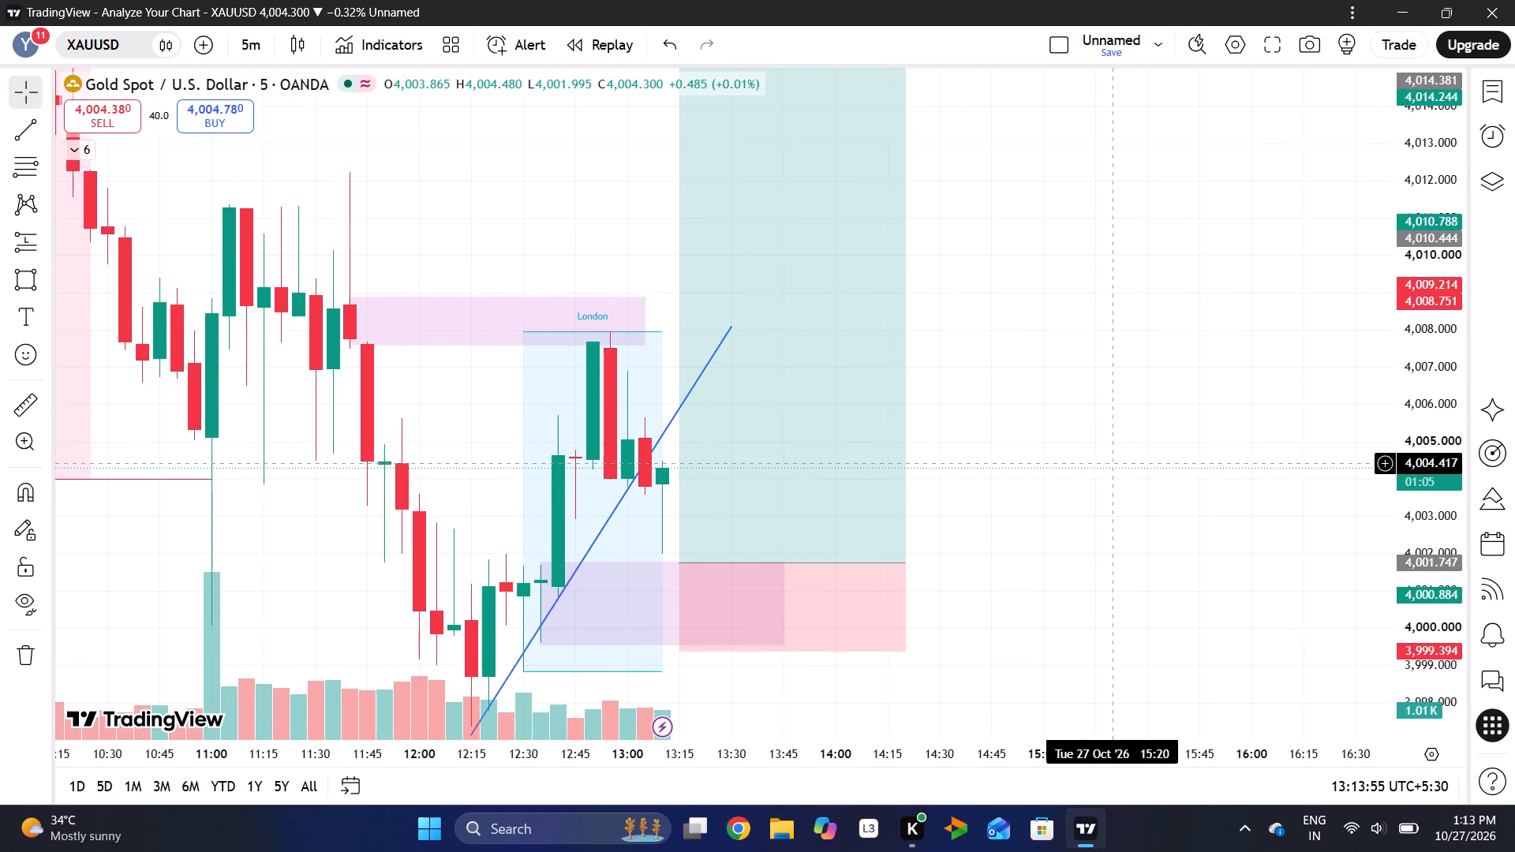
# Move the long position to start at 13:10, with entry at about 4,001.83 and stop at about 3,999.47.
pyautogui.moveTo(945, 477); pyautogui.dragTo(1151, 424)
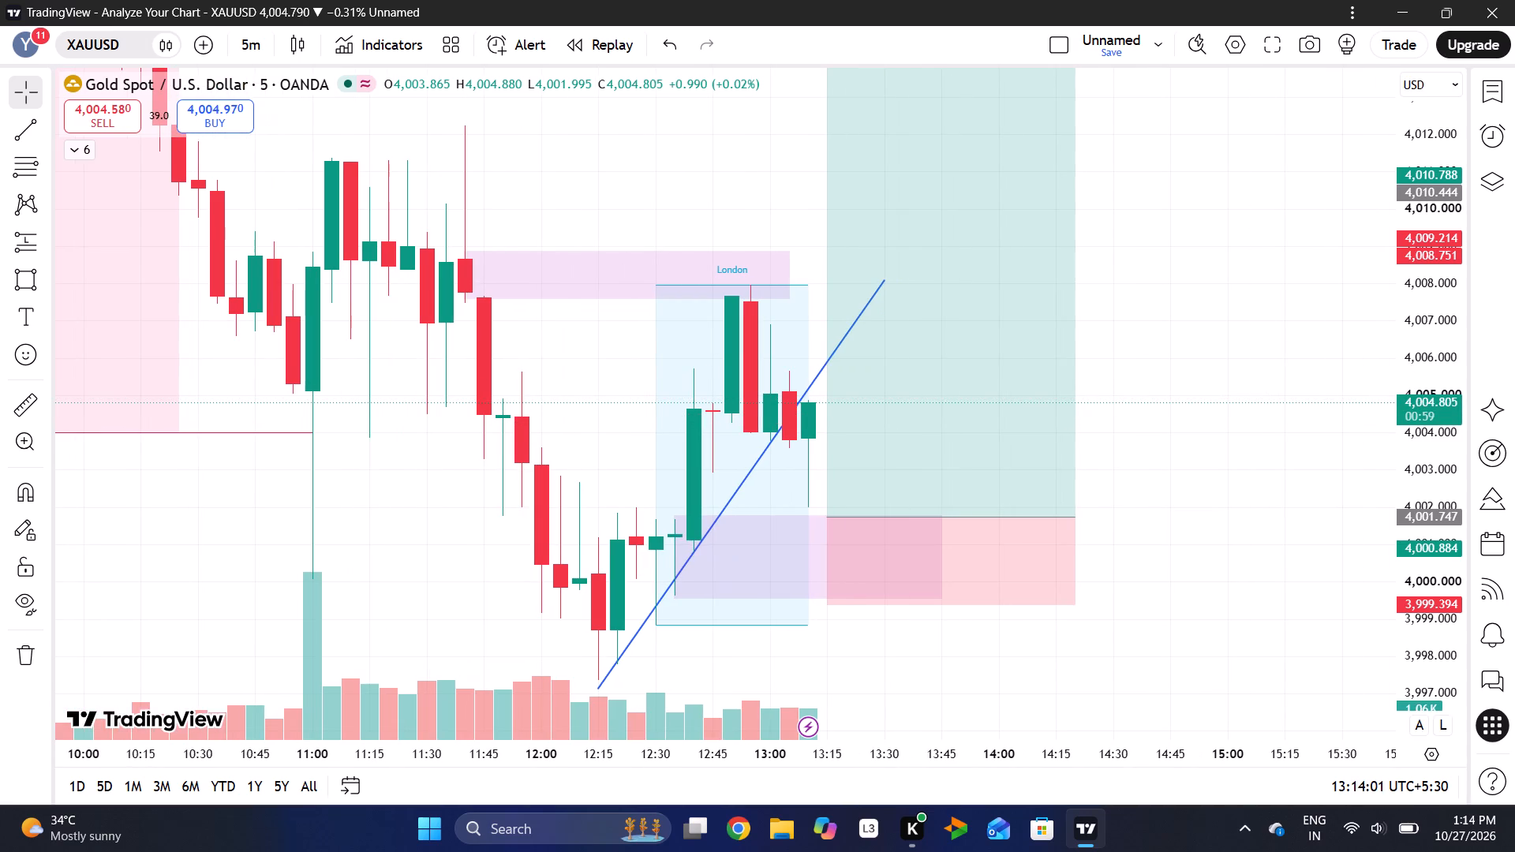
pyautogui.moveTo(996, 536); pyautogui.dragTo(990, 536)
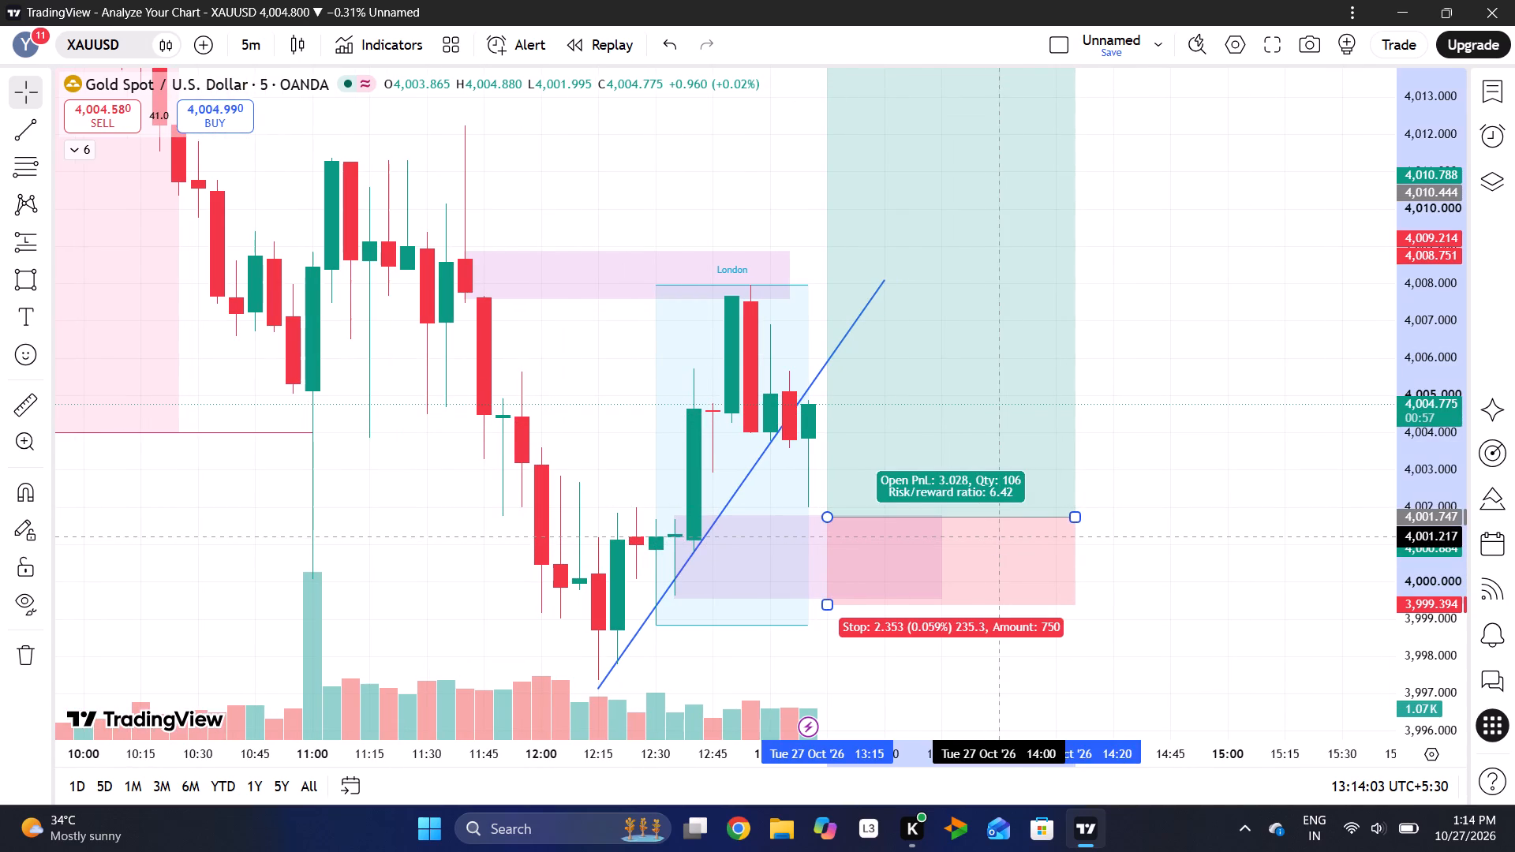
pyautogui.moveTo(990, 536); pyautogui.dragTo(984, 532)
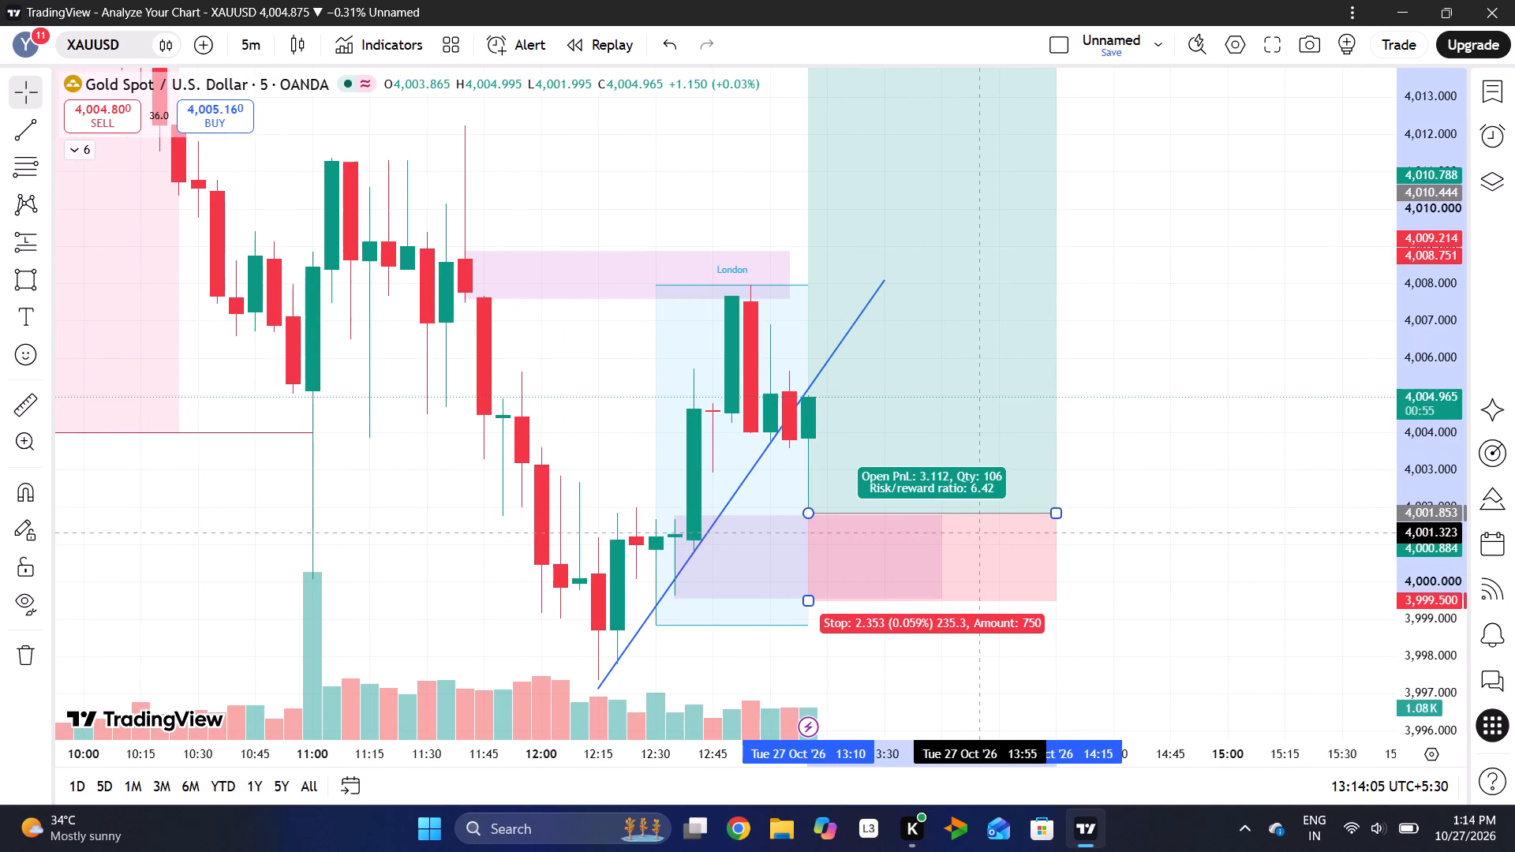
pyautogui.moveTo(984, 532); pyautogui.dragTo(986, 536)
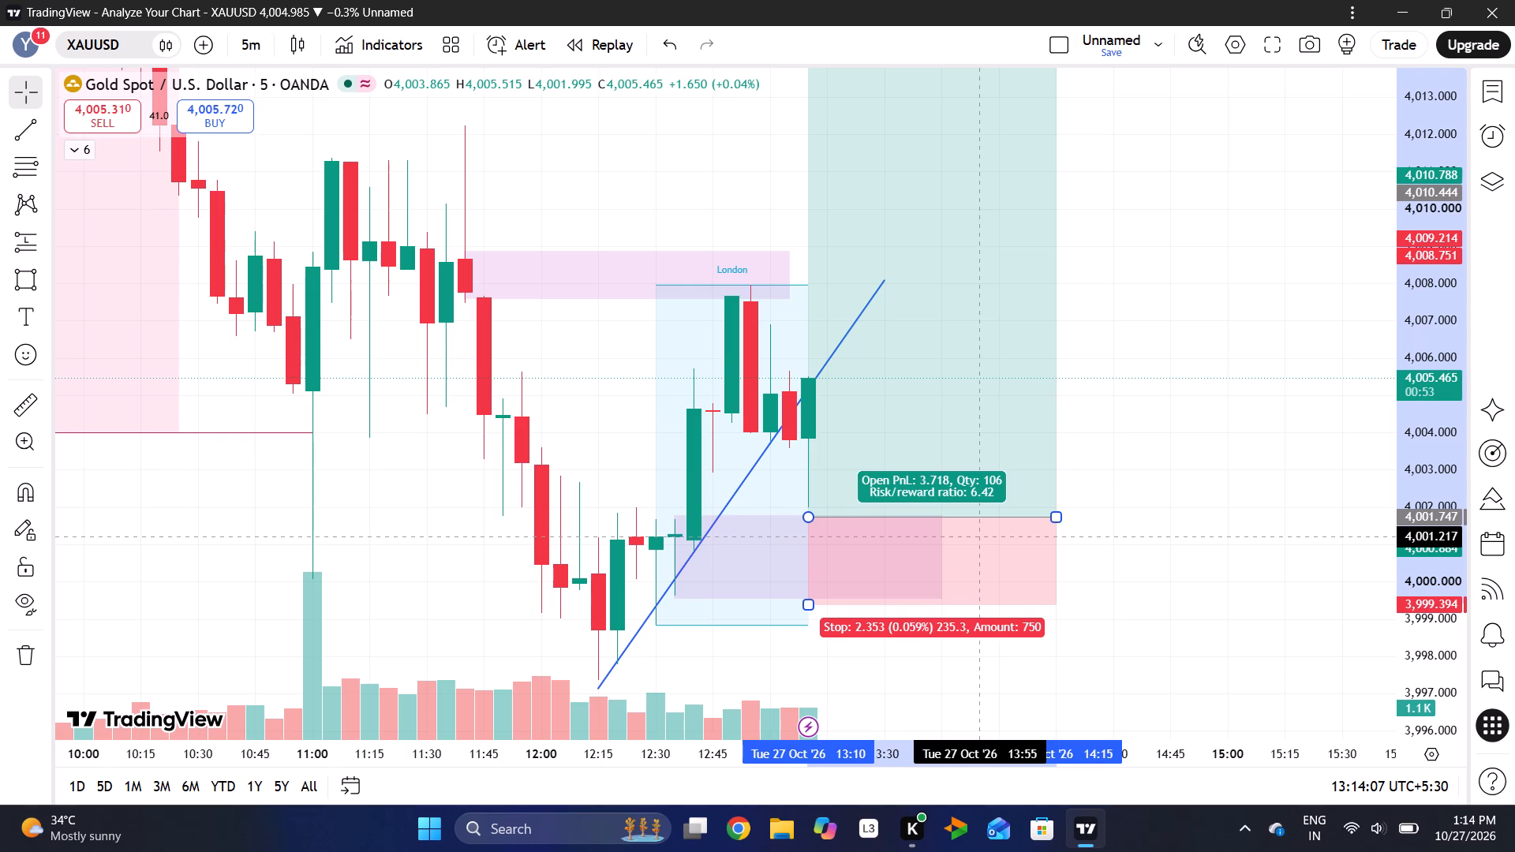
pyautogui.moveTo(986, 536); pyautogui.dragTo(988, 533)
pyautogui.click(1202, 483)
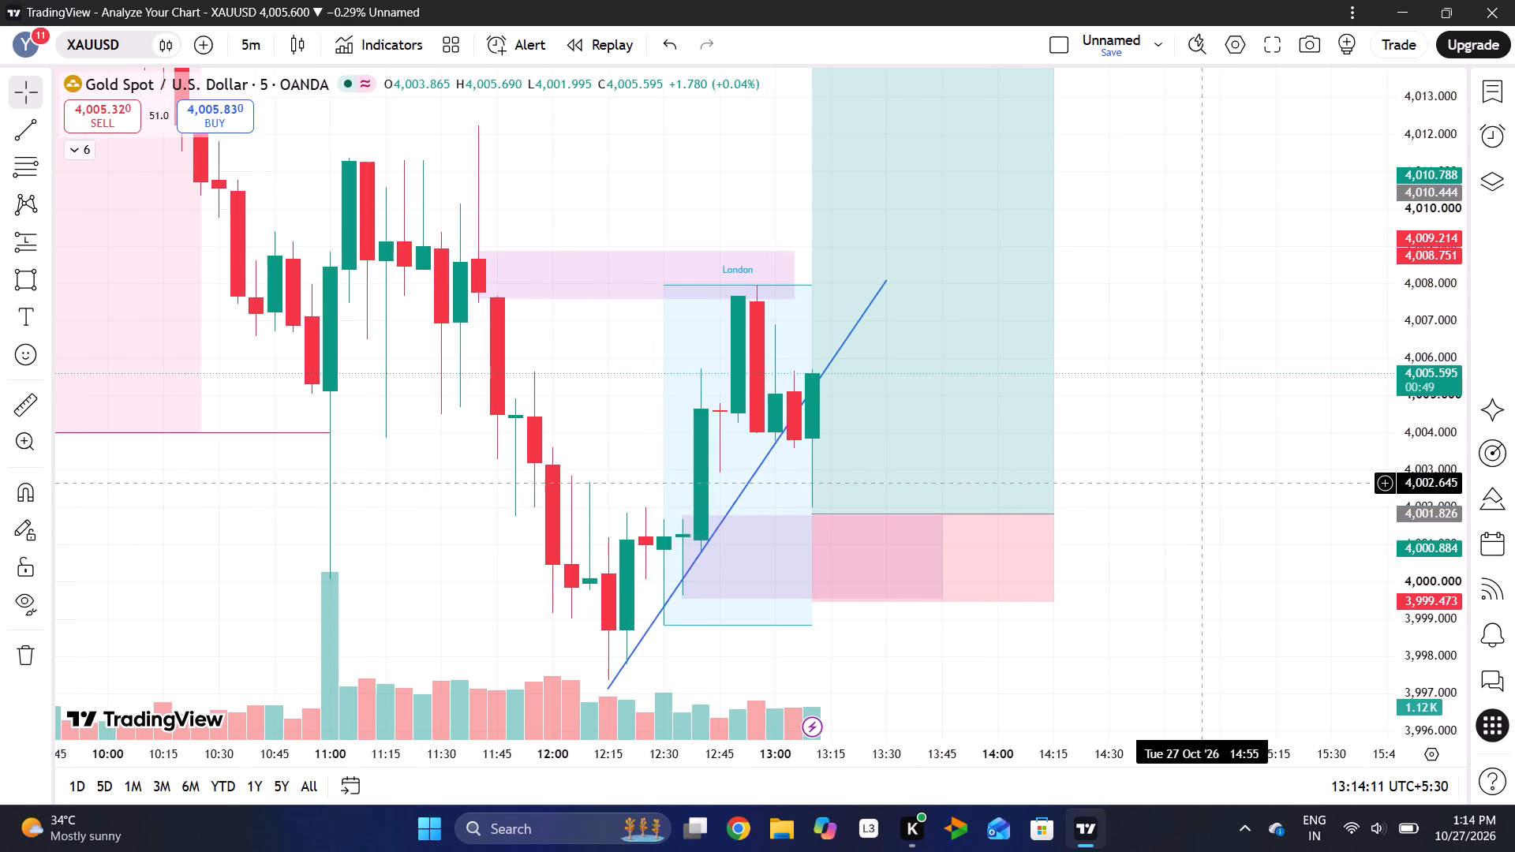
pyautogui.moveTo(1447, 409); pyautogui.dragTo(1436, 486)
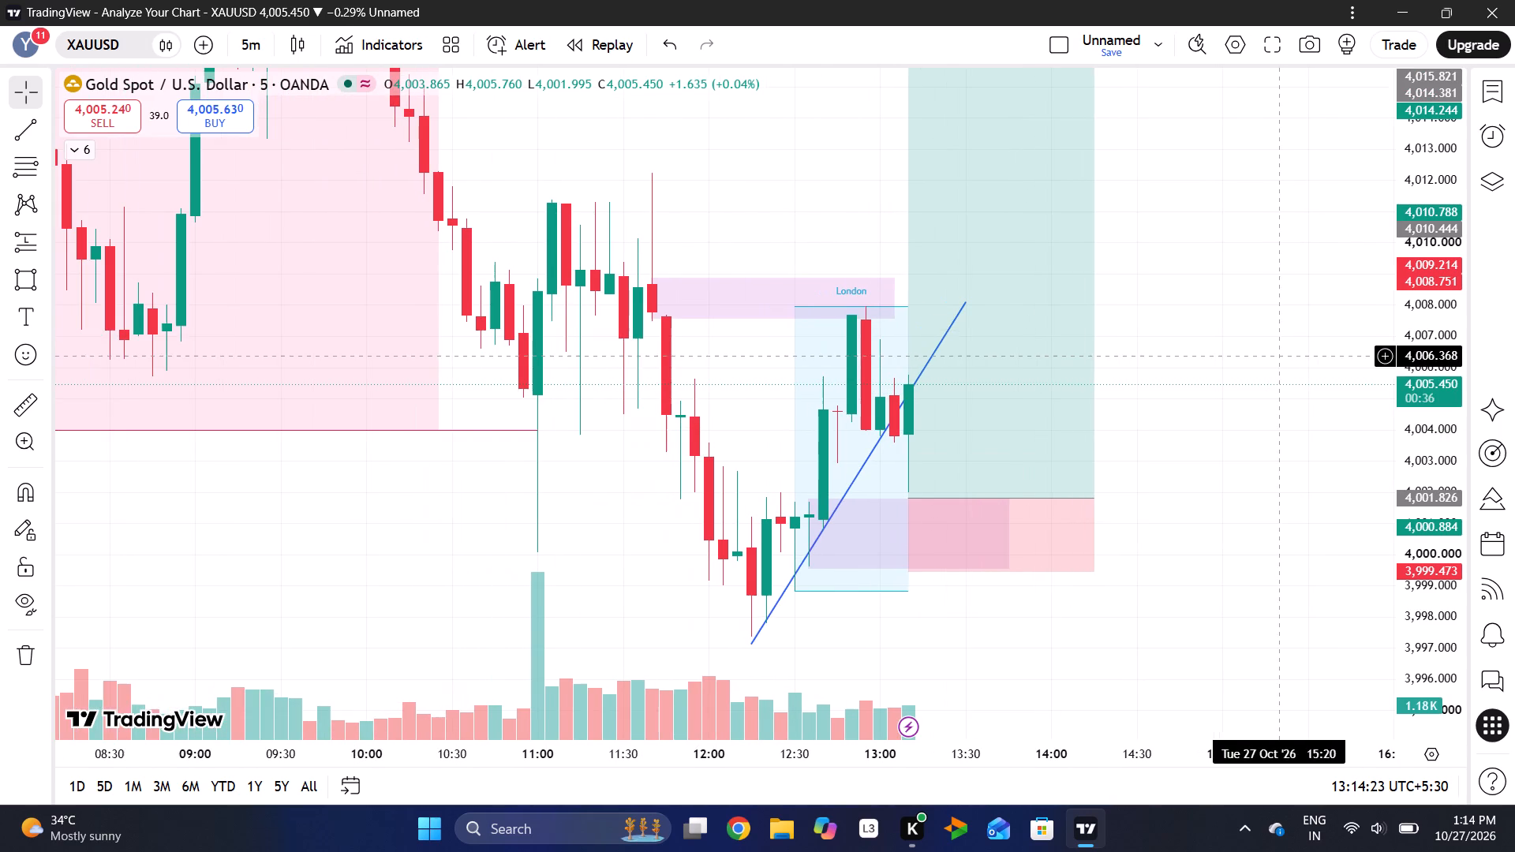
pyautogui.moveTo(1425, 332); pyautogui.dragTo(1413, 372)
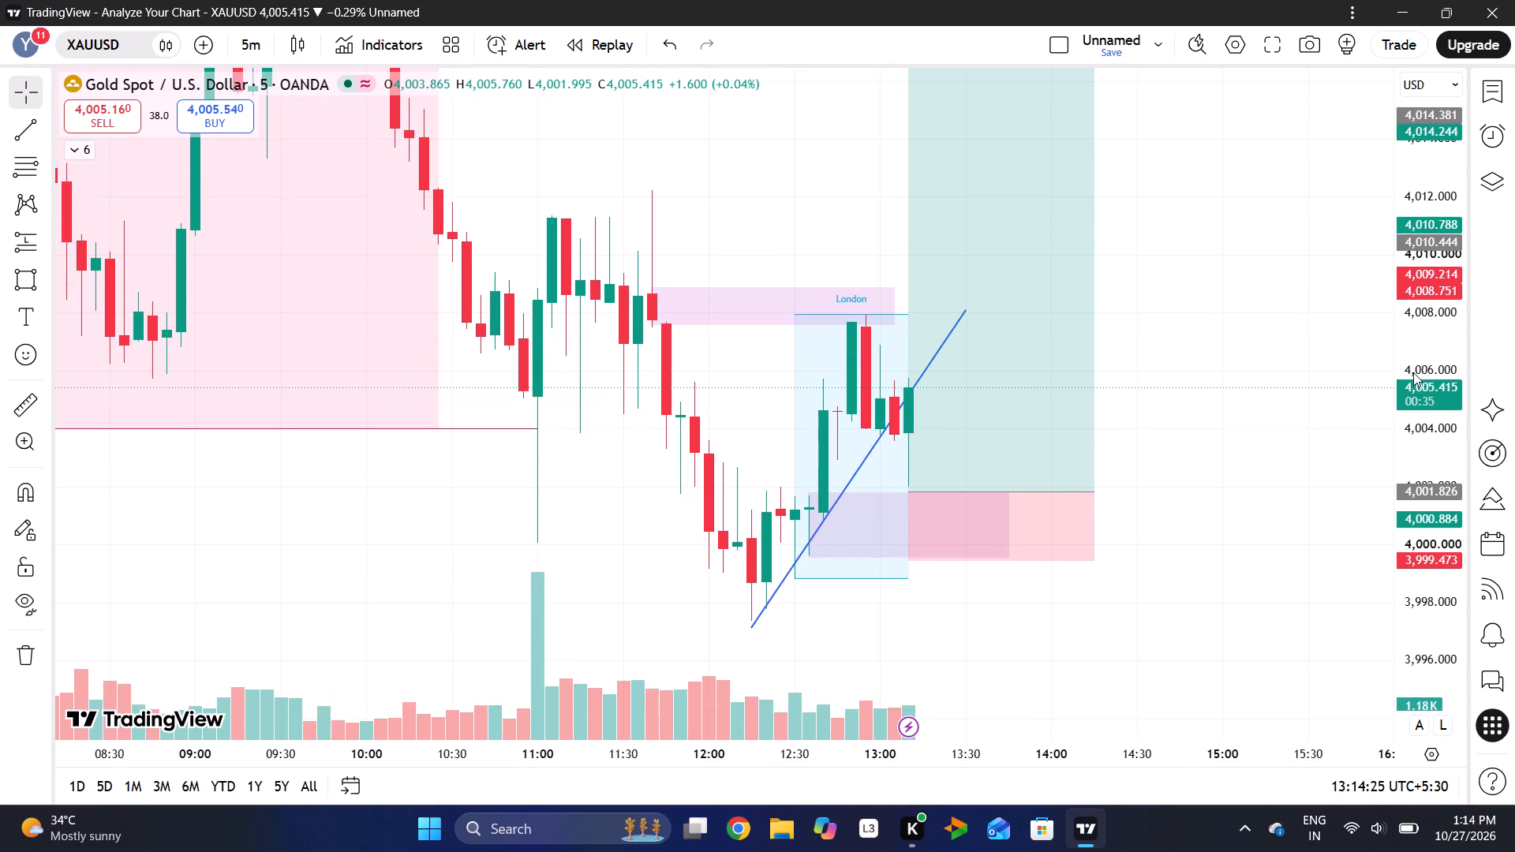
# Examine the 5-minute chart from the 09:40 supply zone and morning session range to the London range and the long position.
pyautogui.moveTo(1211, 393); pyautogui.dragTo(1182, 440)
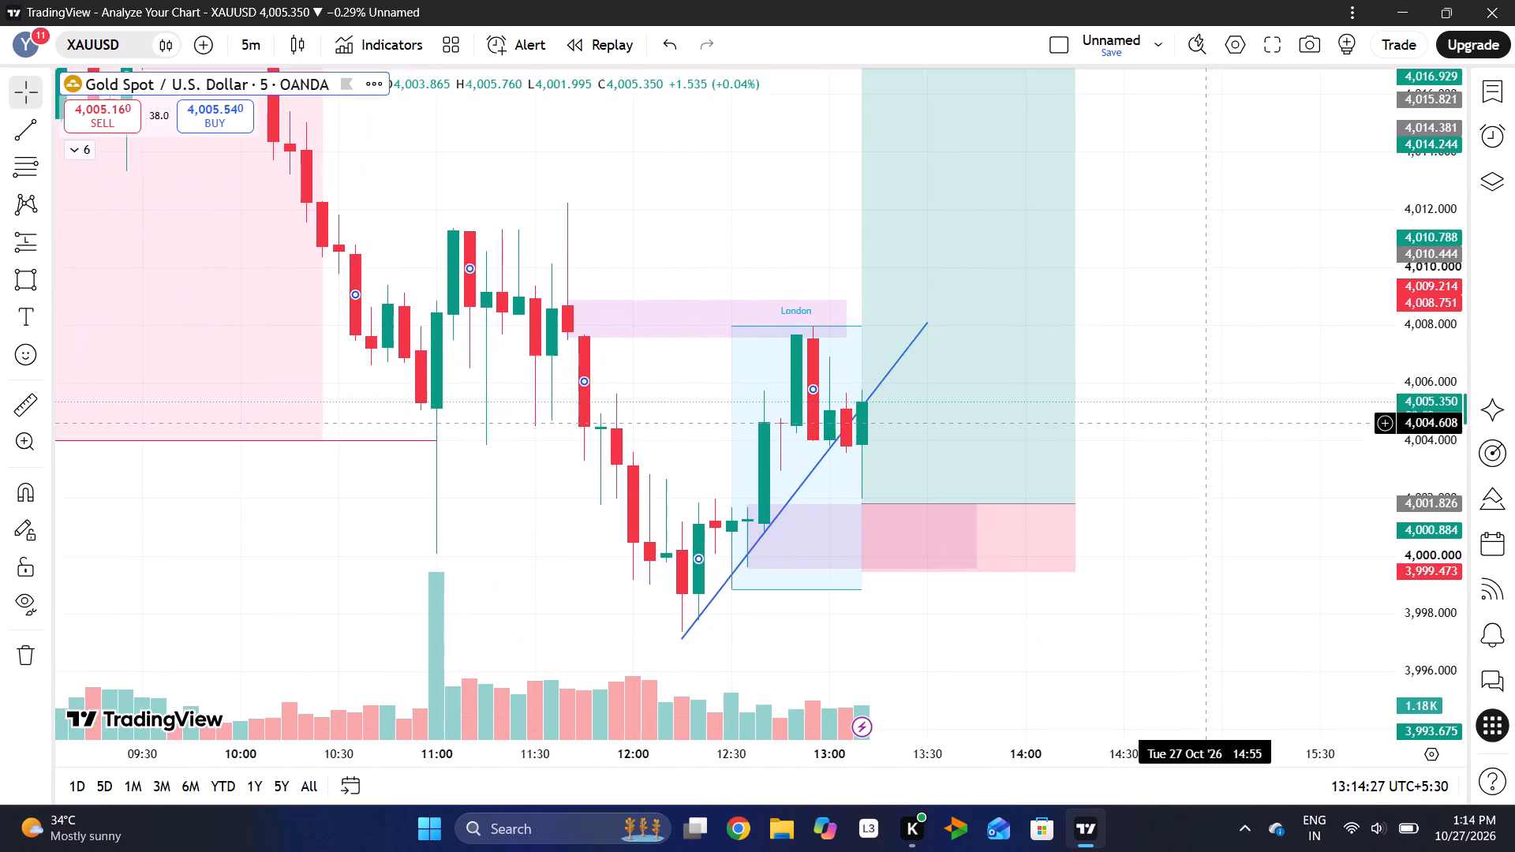
pyautogui.moveTo(1182, 440); pyautogui.dragTo(1166, 468)
pyautogui.moveTo(1431, 327); pyautogui.dragTo(1402, 447)
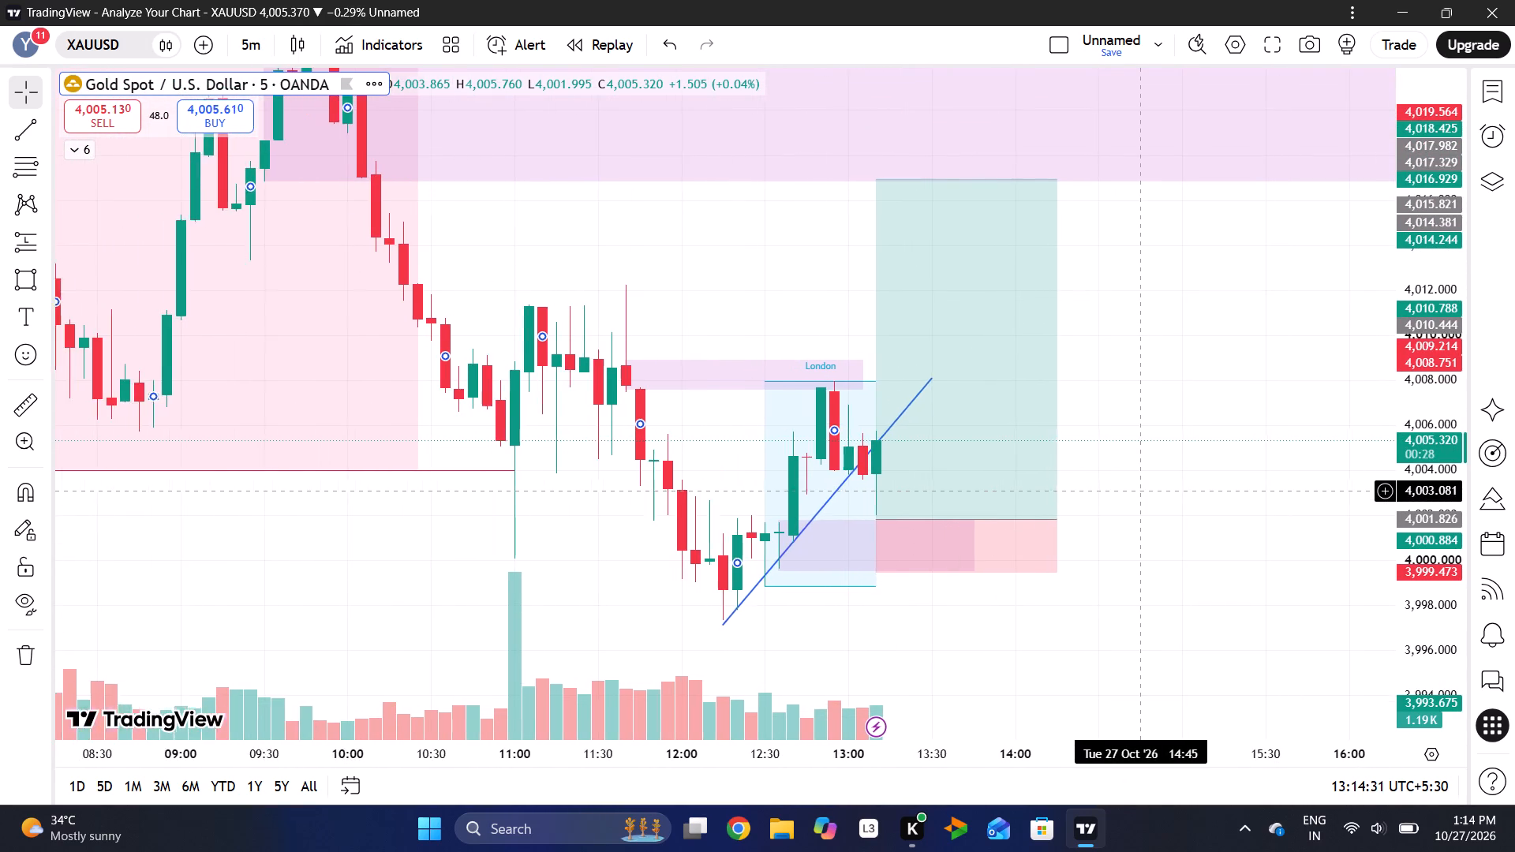
pyautogui.moveTo(780, 648); pyautogui.dragTo(992, 601)
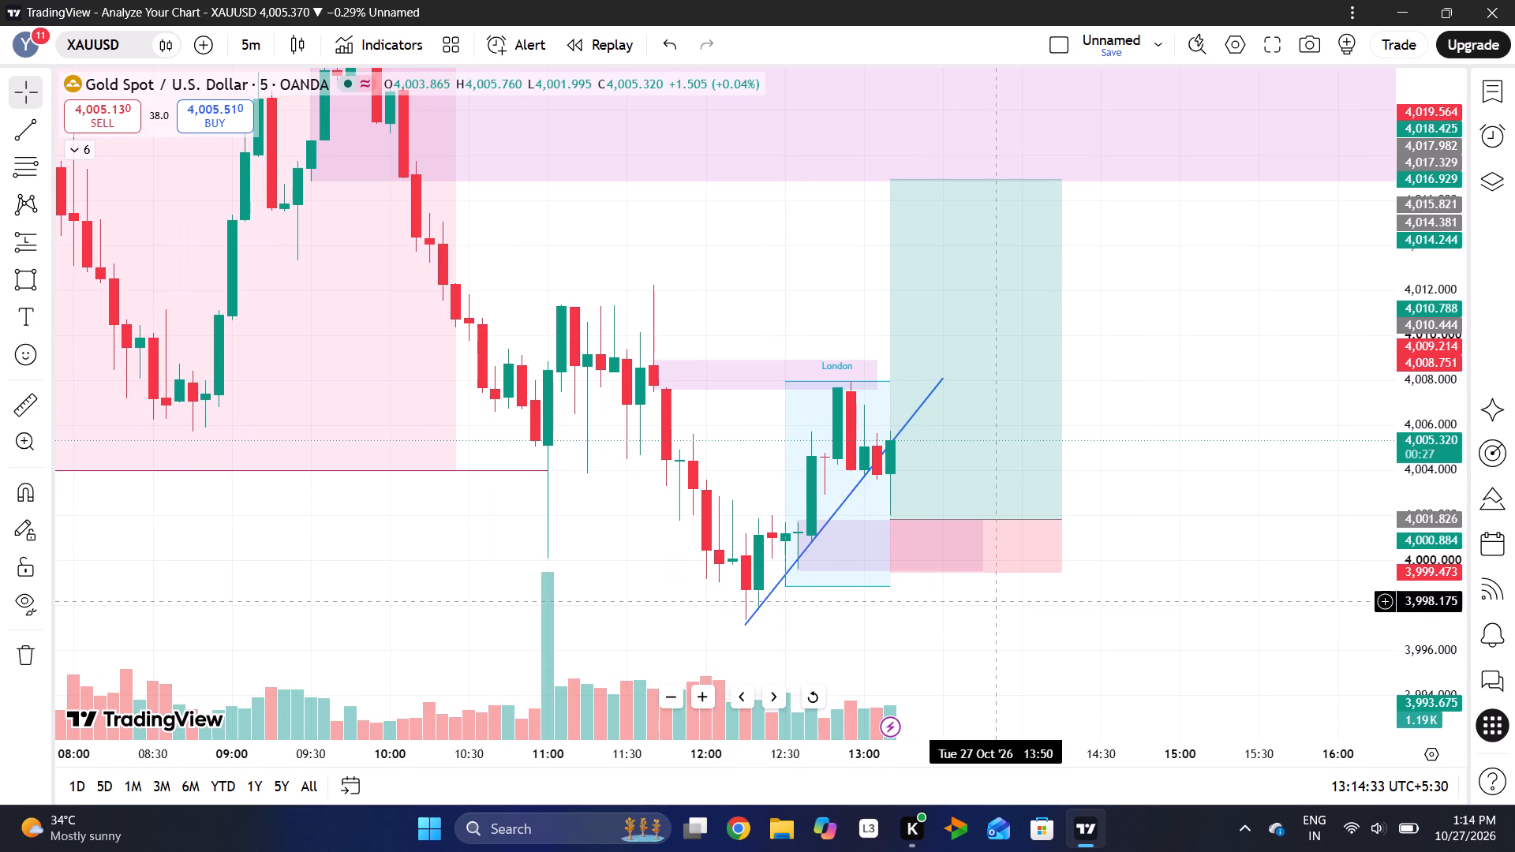
pyautogui.moveTo(785, 656); pyautogui.dragTo(940, 633)
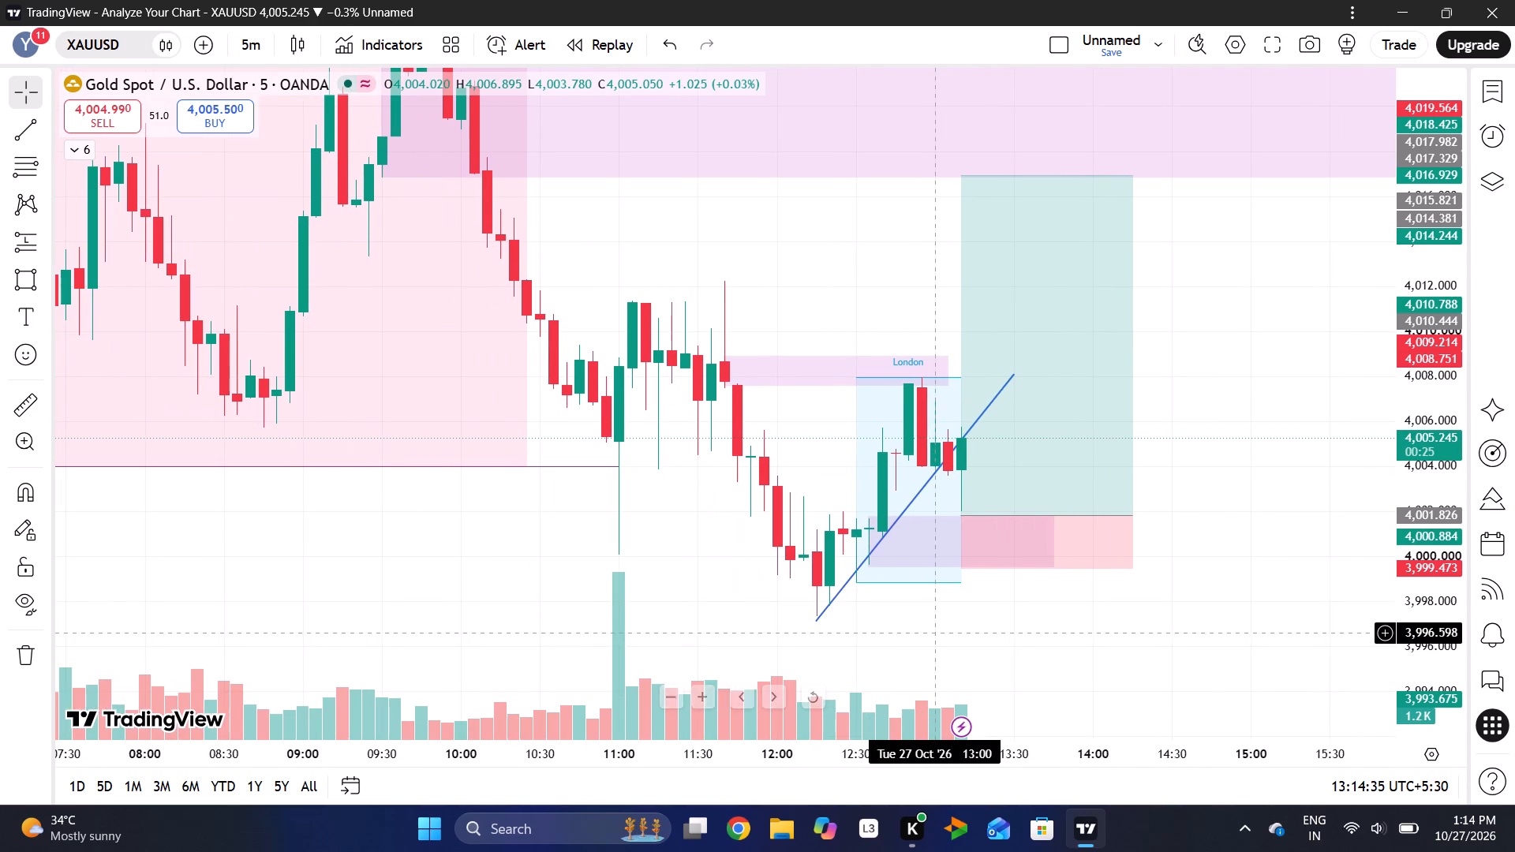
pyautogui.moveTo(940, 633); pyautogui.dragTo(1095, 620)
pyautogui.moveTo(715, 609); pyautogui.dragTo(957, 633)
pyautogui.moveTo(742, 611); pyautogui.dragTo(1012, 651)
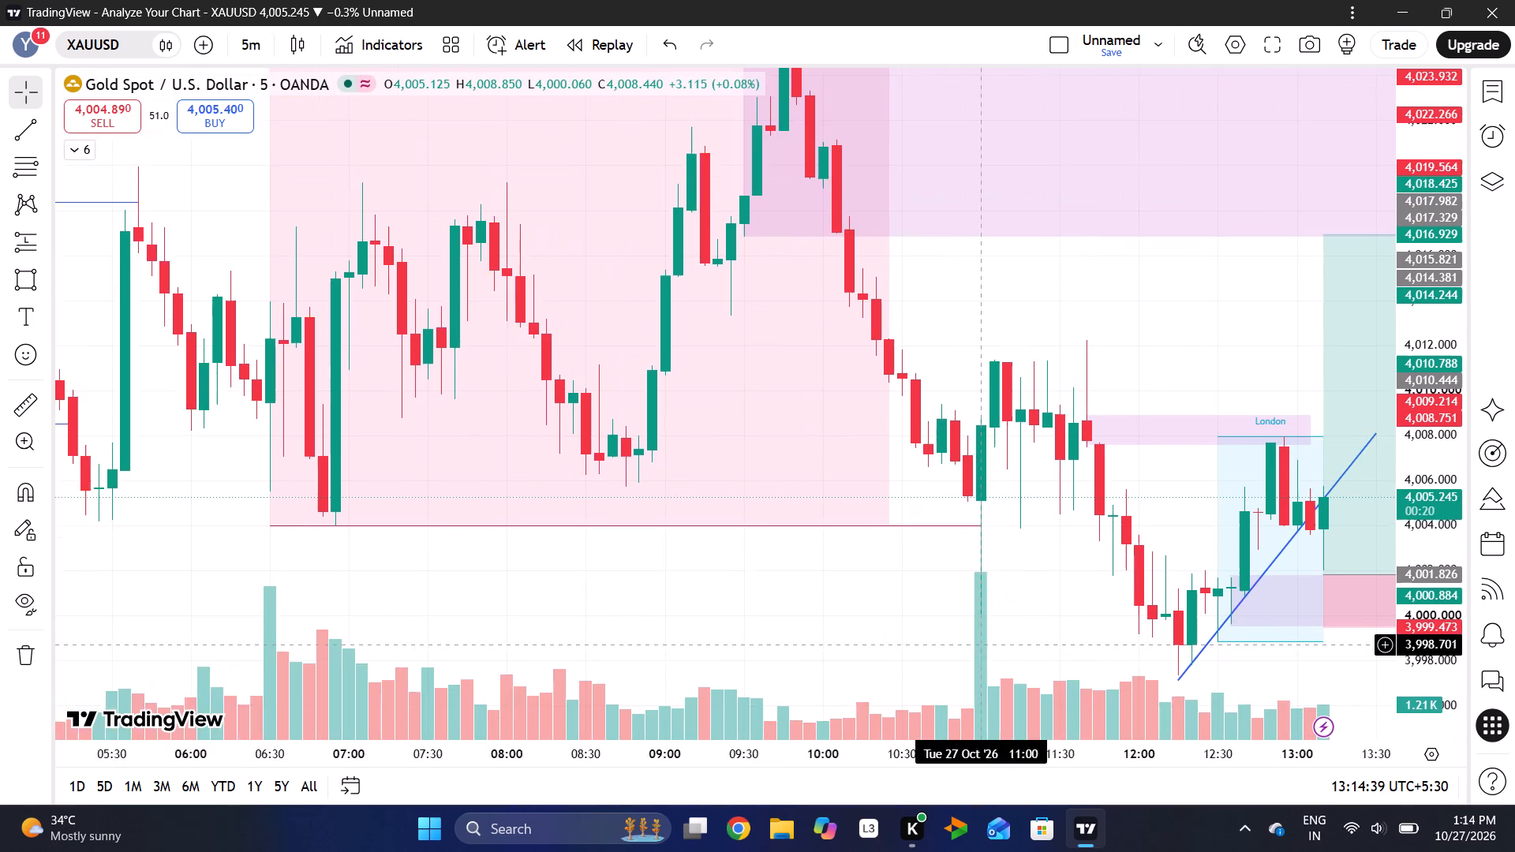
pyautogui.moveTo(797, 633); pyautogui.dragTo(574, 633)
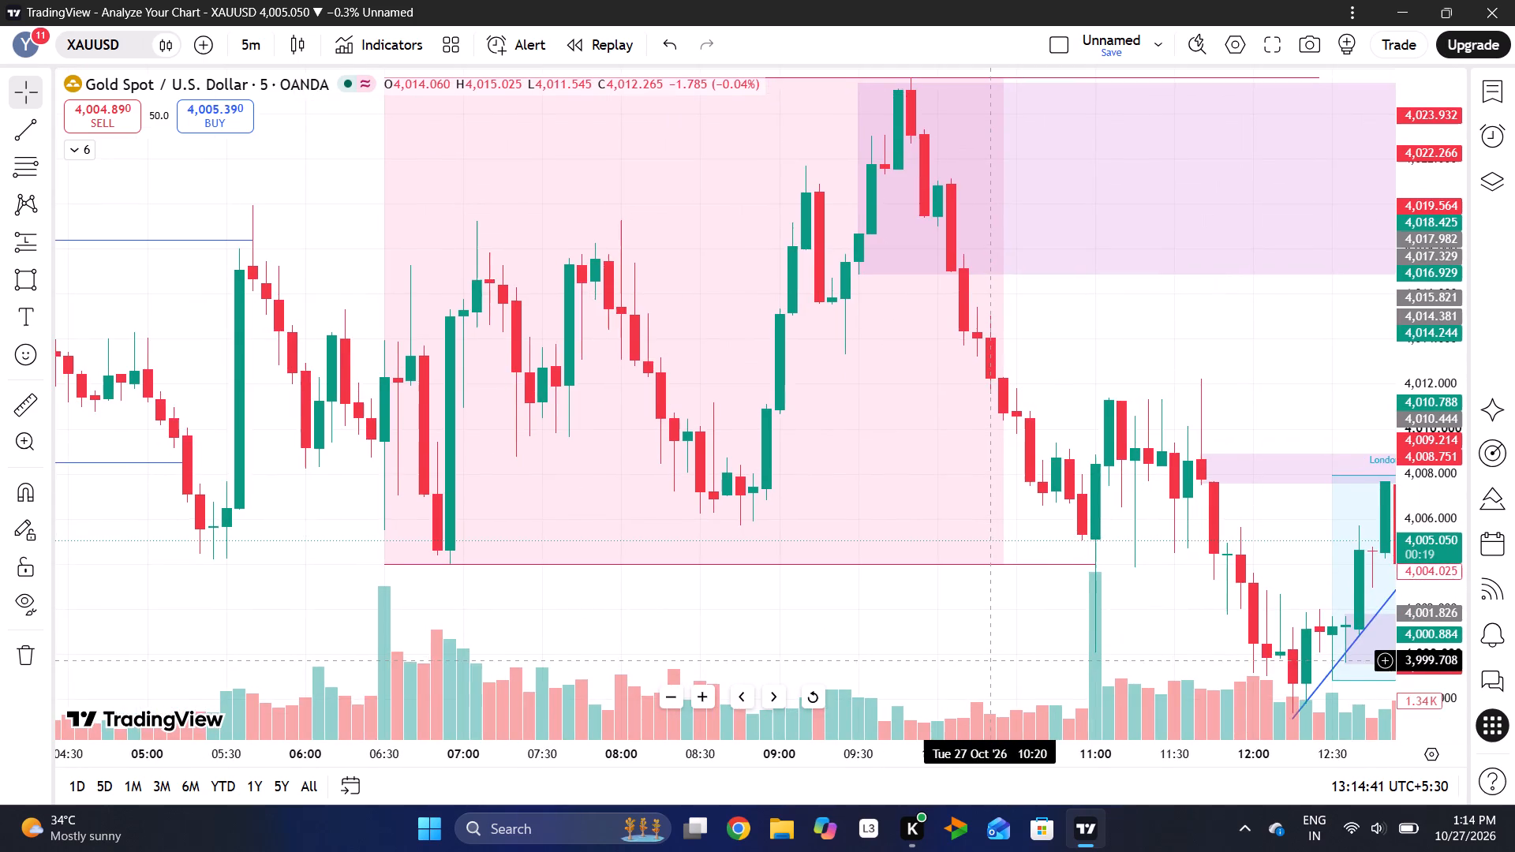
pyautogui.moveTo(574, 633); pyautogui.dragTo(544, 623)
pyautogui.moveTo(1248, 583); pyautogui.dragTo(1179, 580)
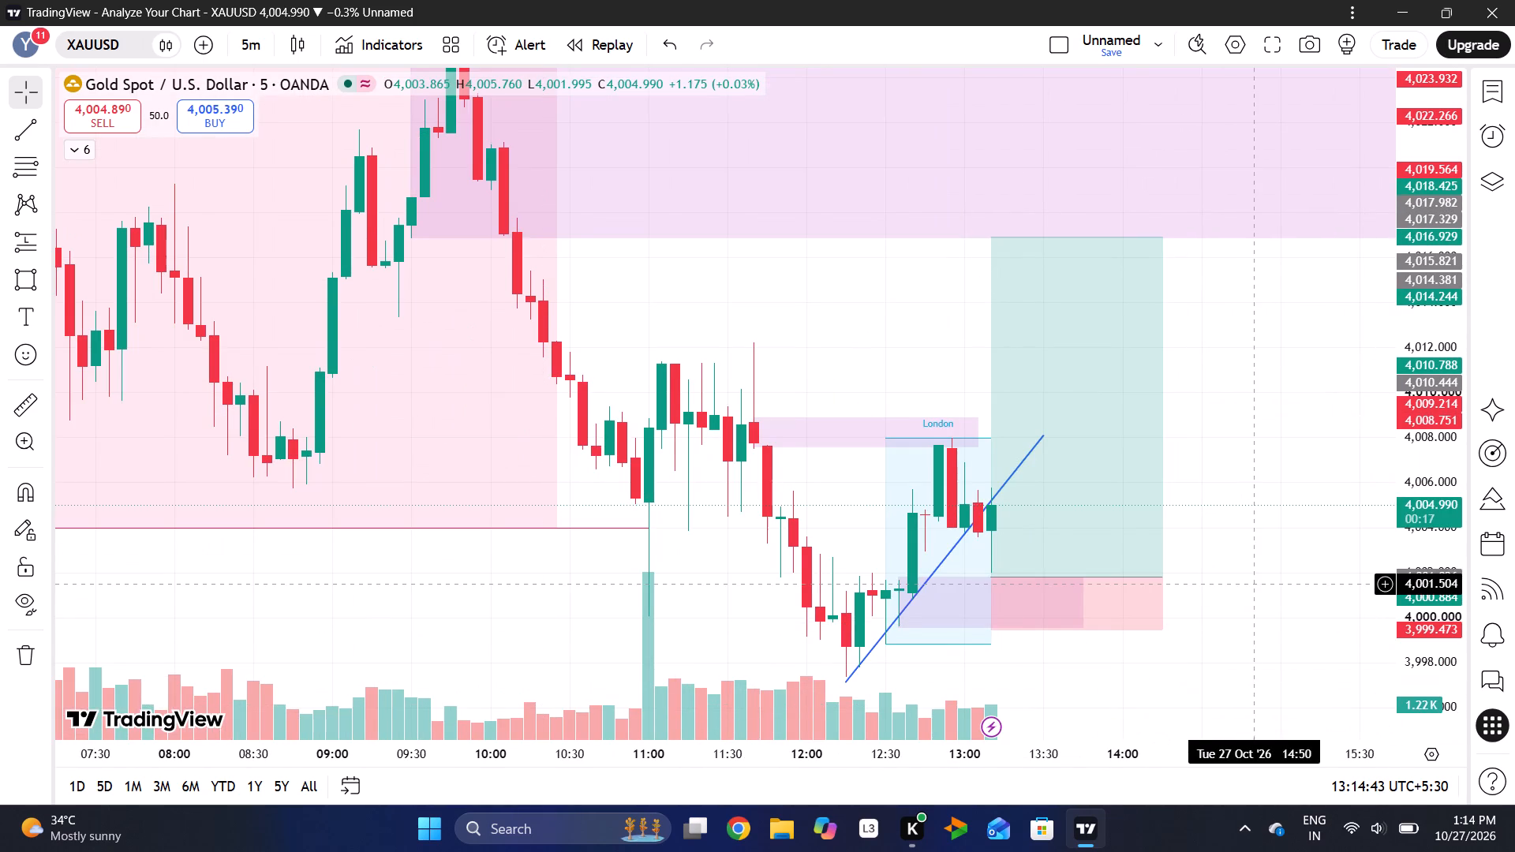
pyautogui.moveTo(1179, 580); pyautogui.dragTo(1092, 570)
pyautogui.moveTo(1092, 570); pyautogui.dragTo(687, 376)
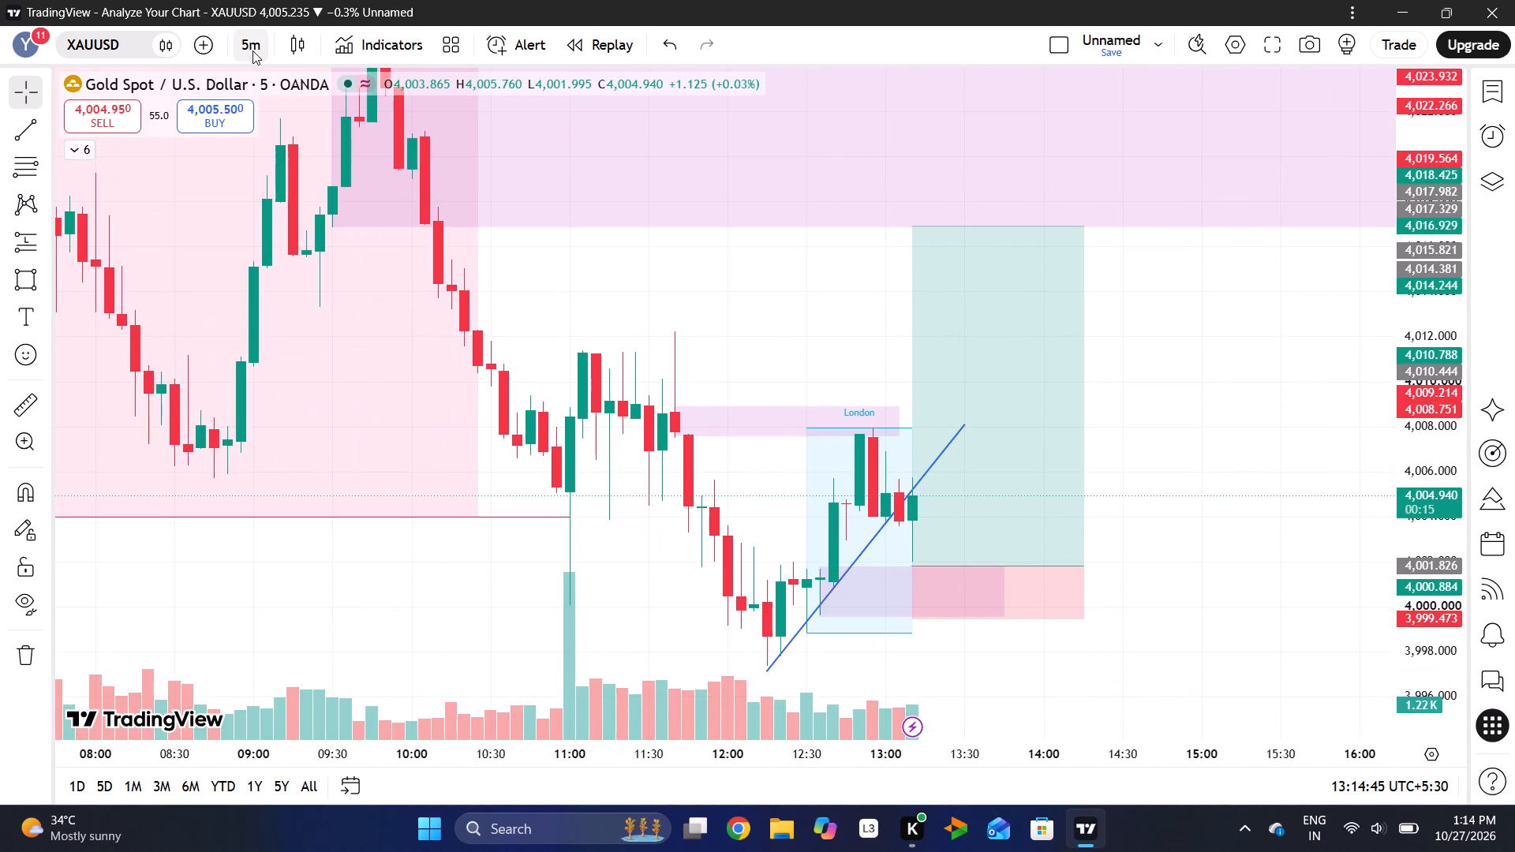
# Switch the chart to the 1-minute timeframe and examine price around the order block, trend line and entry zone.
pyautogui.click(252, 50)
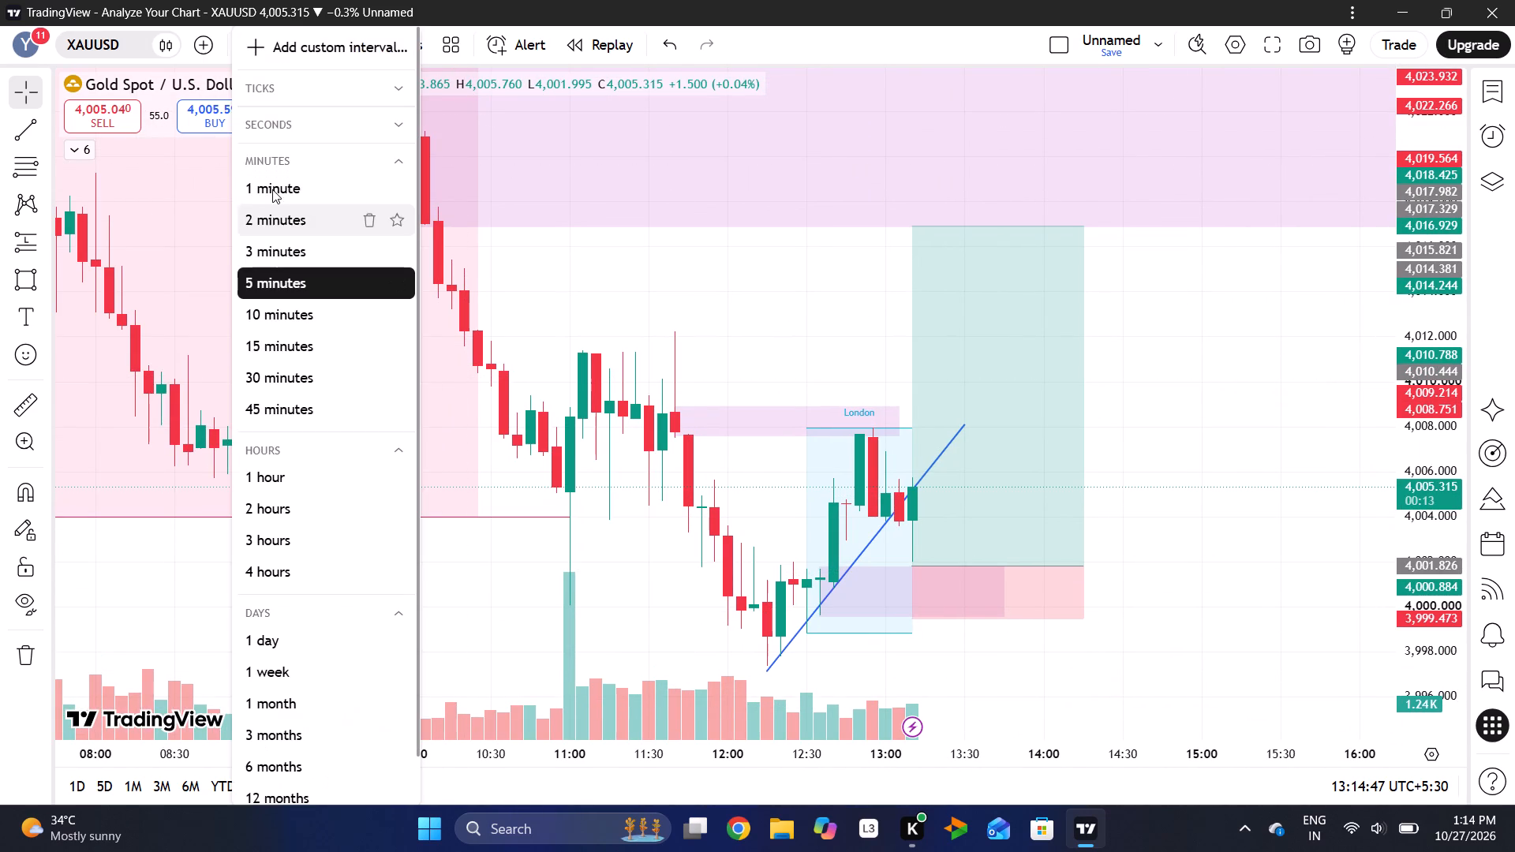
pyautogui.click(272, 185)
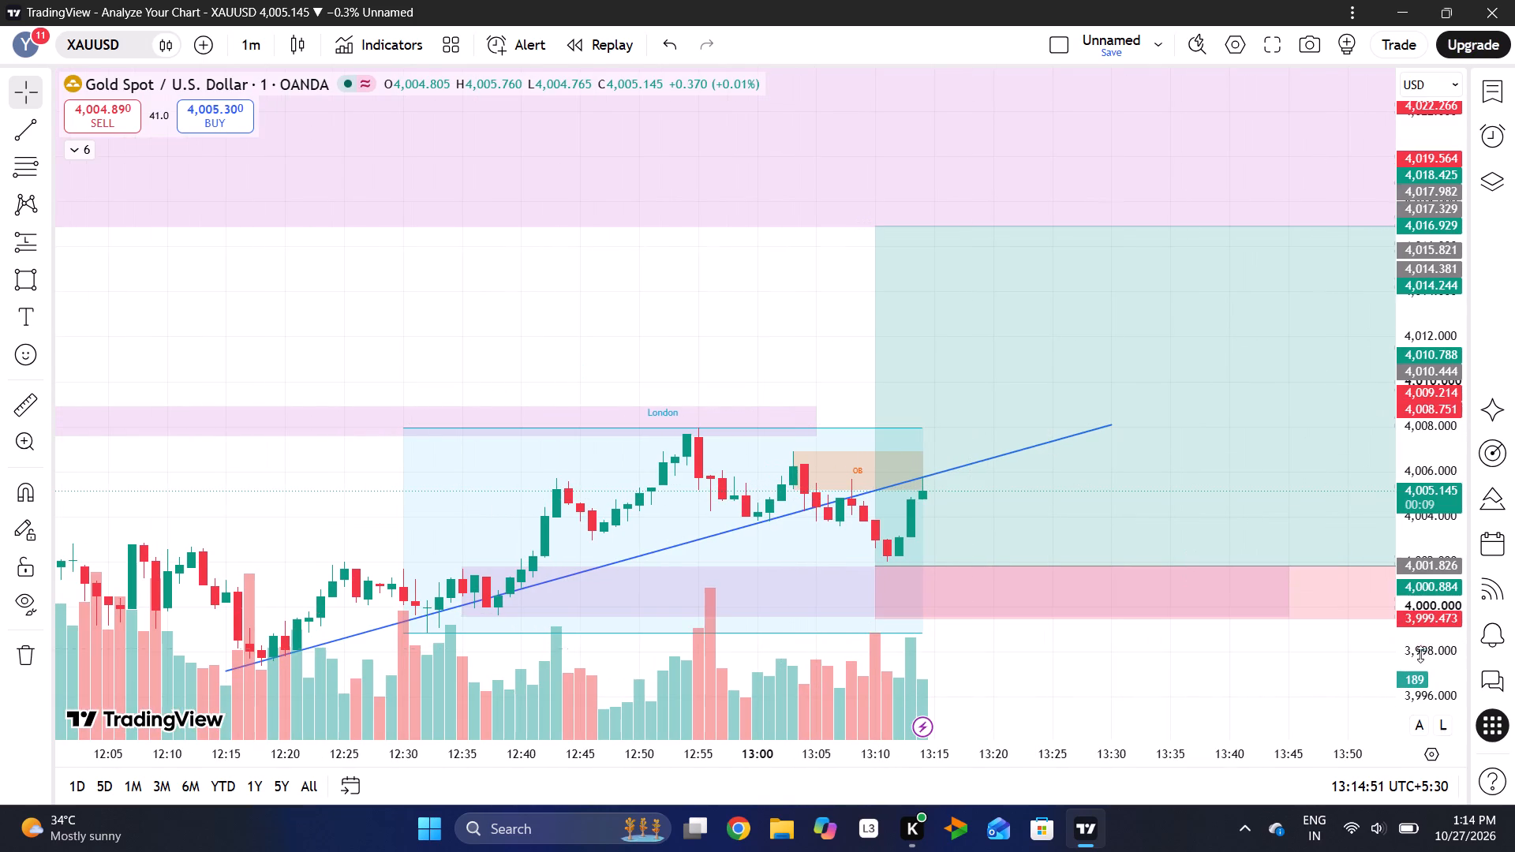
pyautogui.moveTo(1423, 655); pyautogui.dragTo(1441, 334)
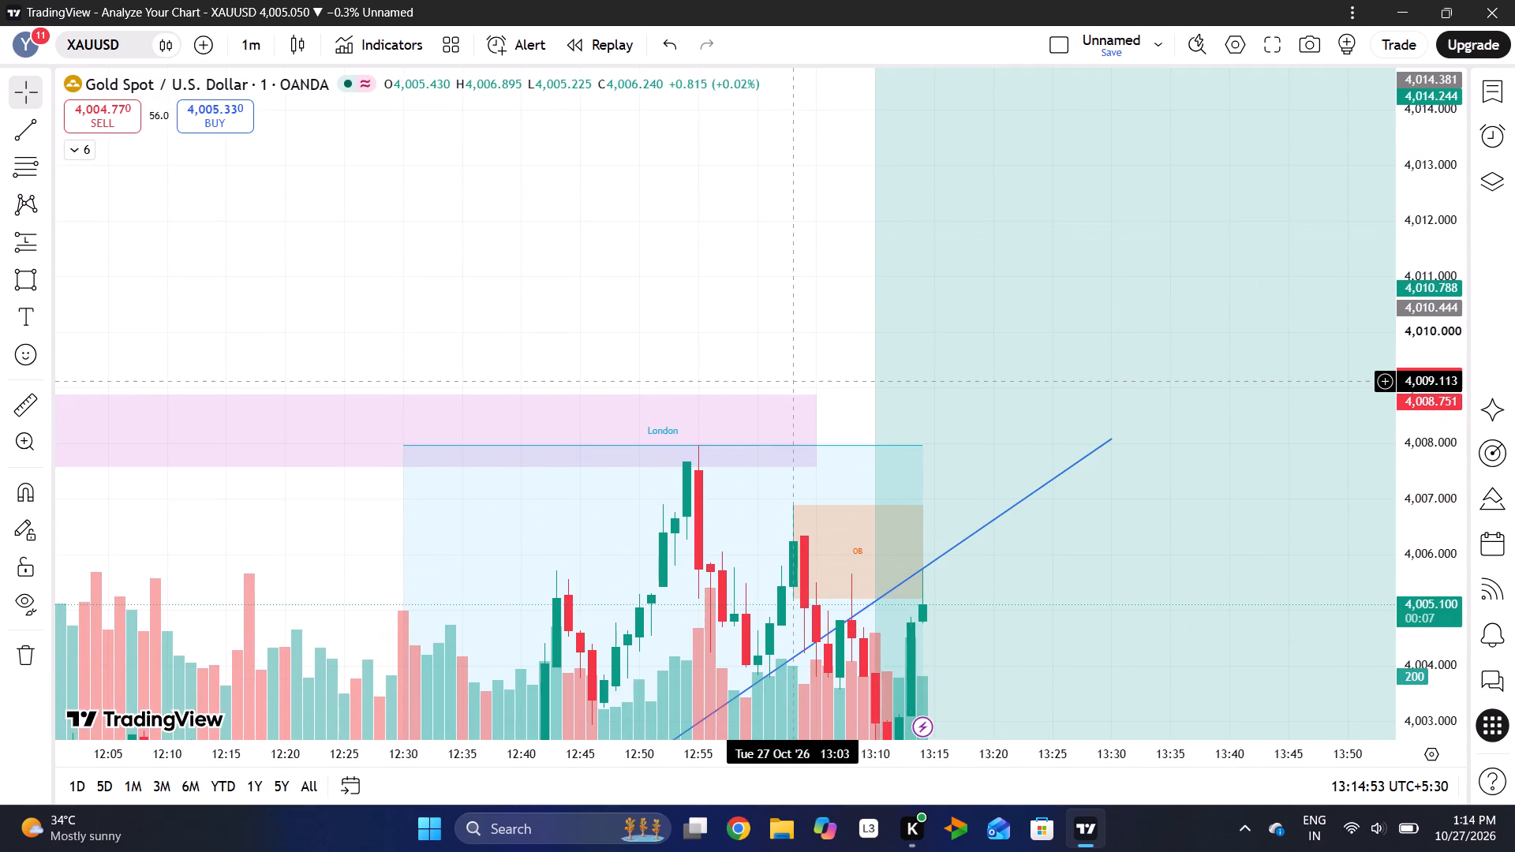
pyautogui.moveTo(790, 379); pyautogui.dragTo(694, 8)
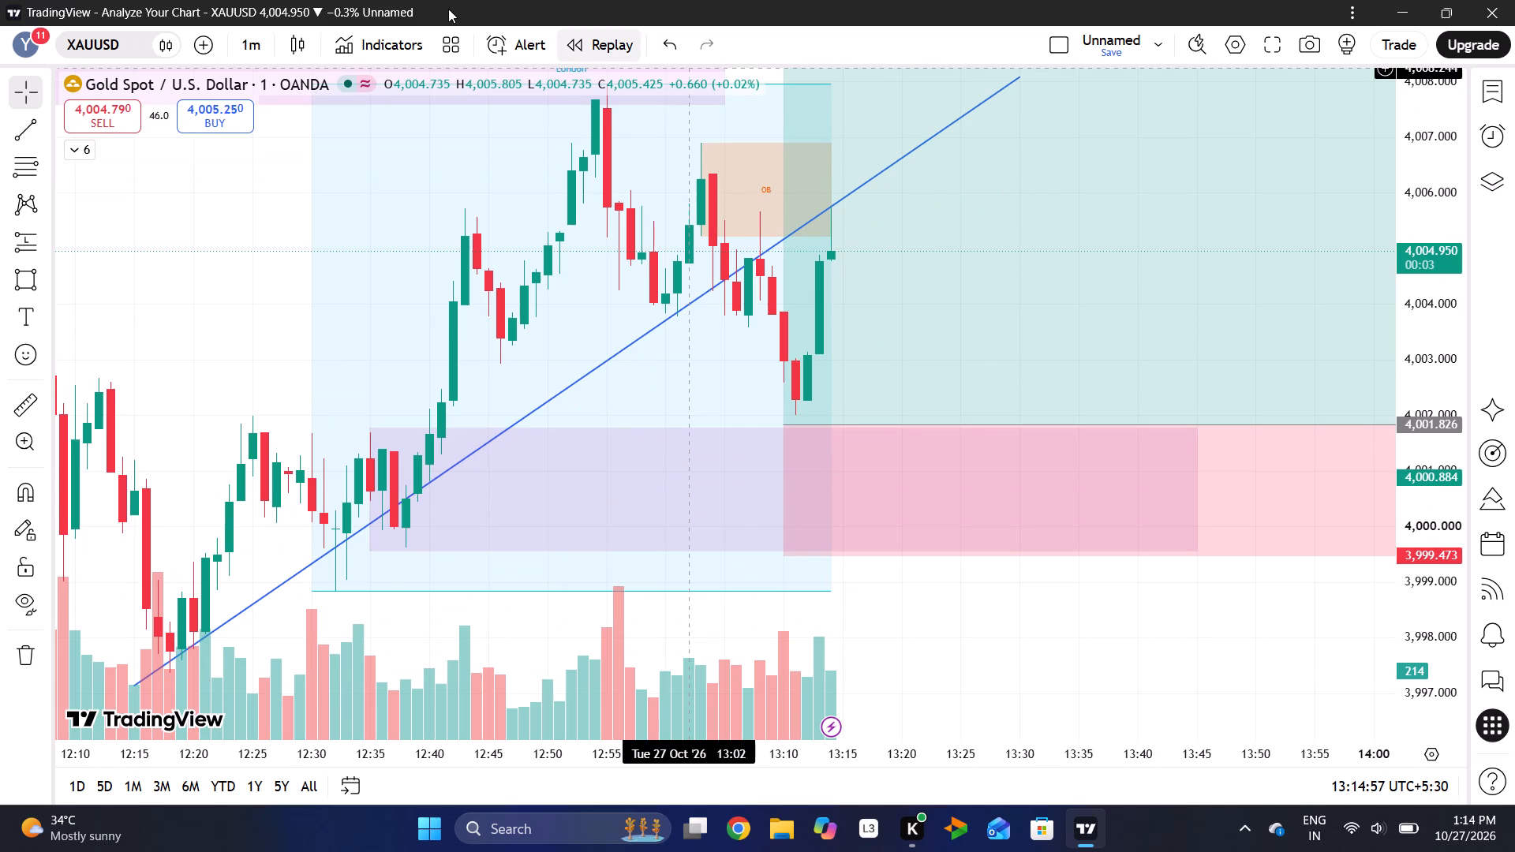
# Return the chart to the 5-minute timeframe and examine the new candle against the London range and the long position.
pyautogui.click(245, 50)
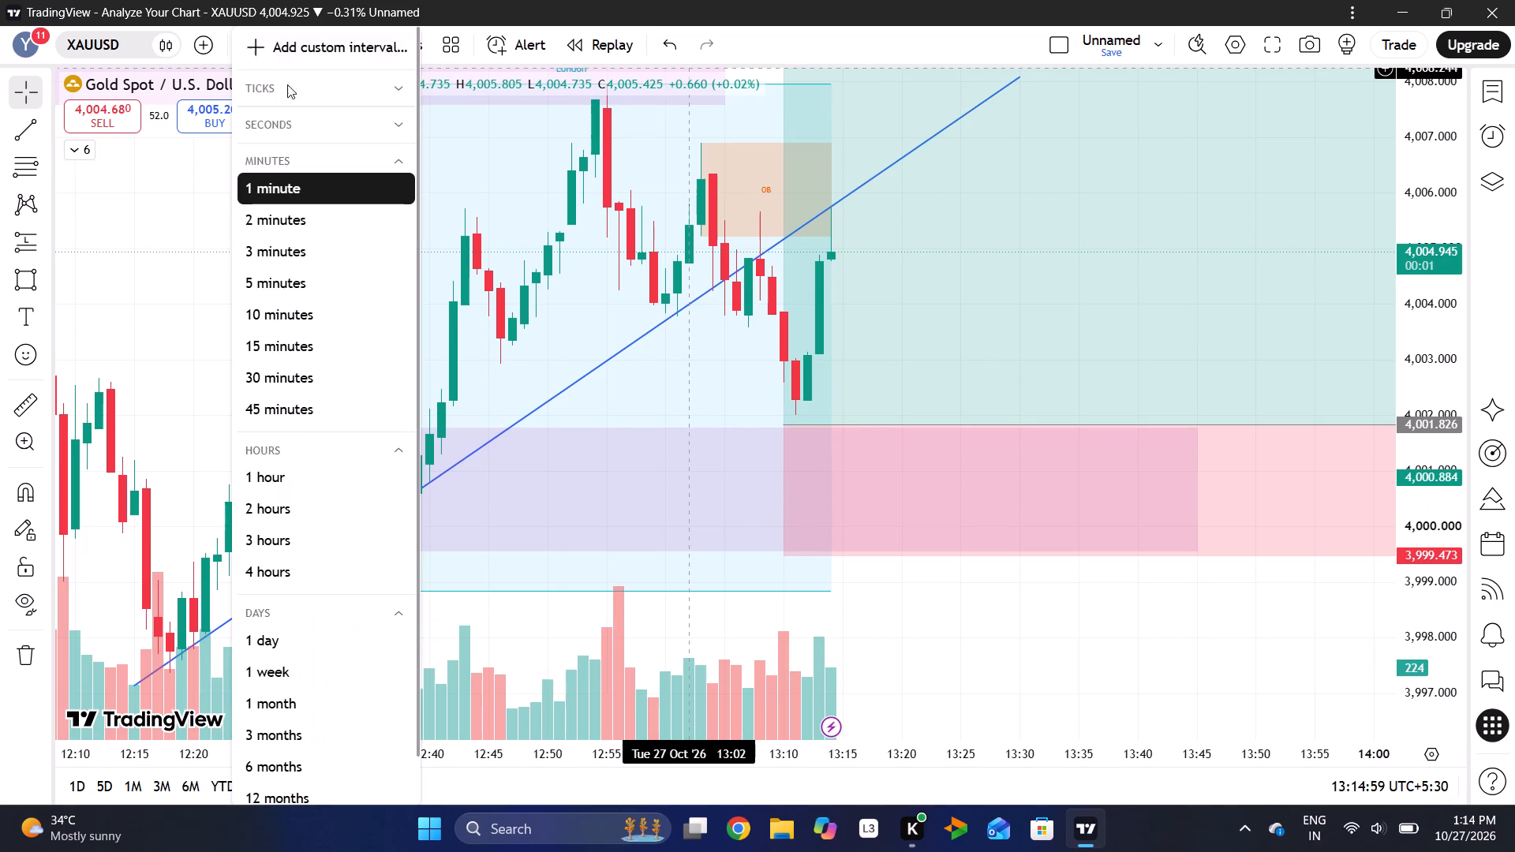
pyautogui.click(277, 282)
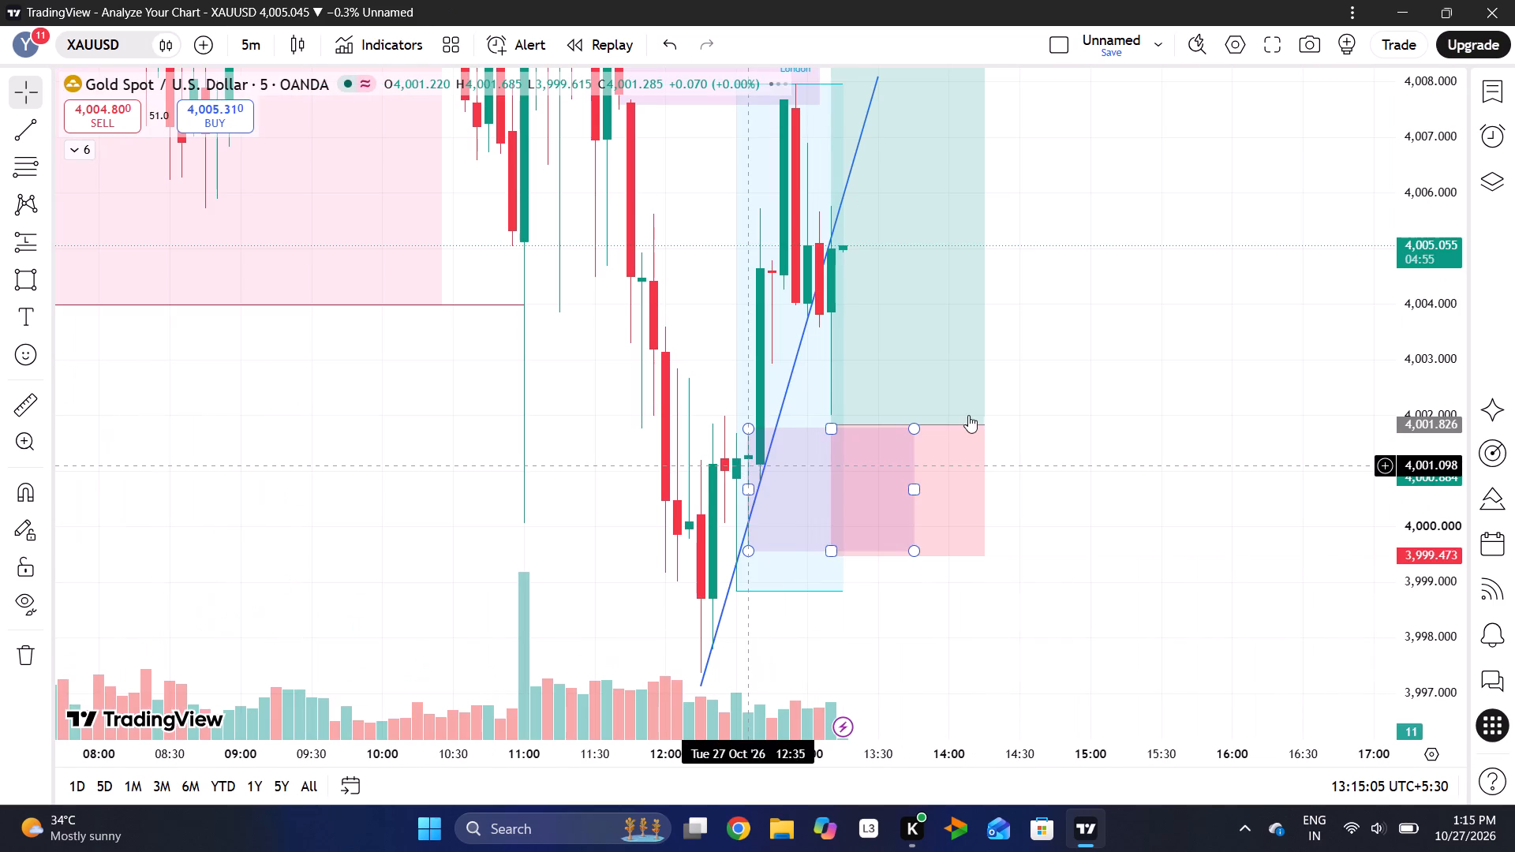
pyautogui.moveTo(1423, 292); pyautogui.dragTo(1426, 394)
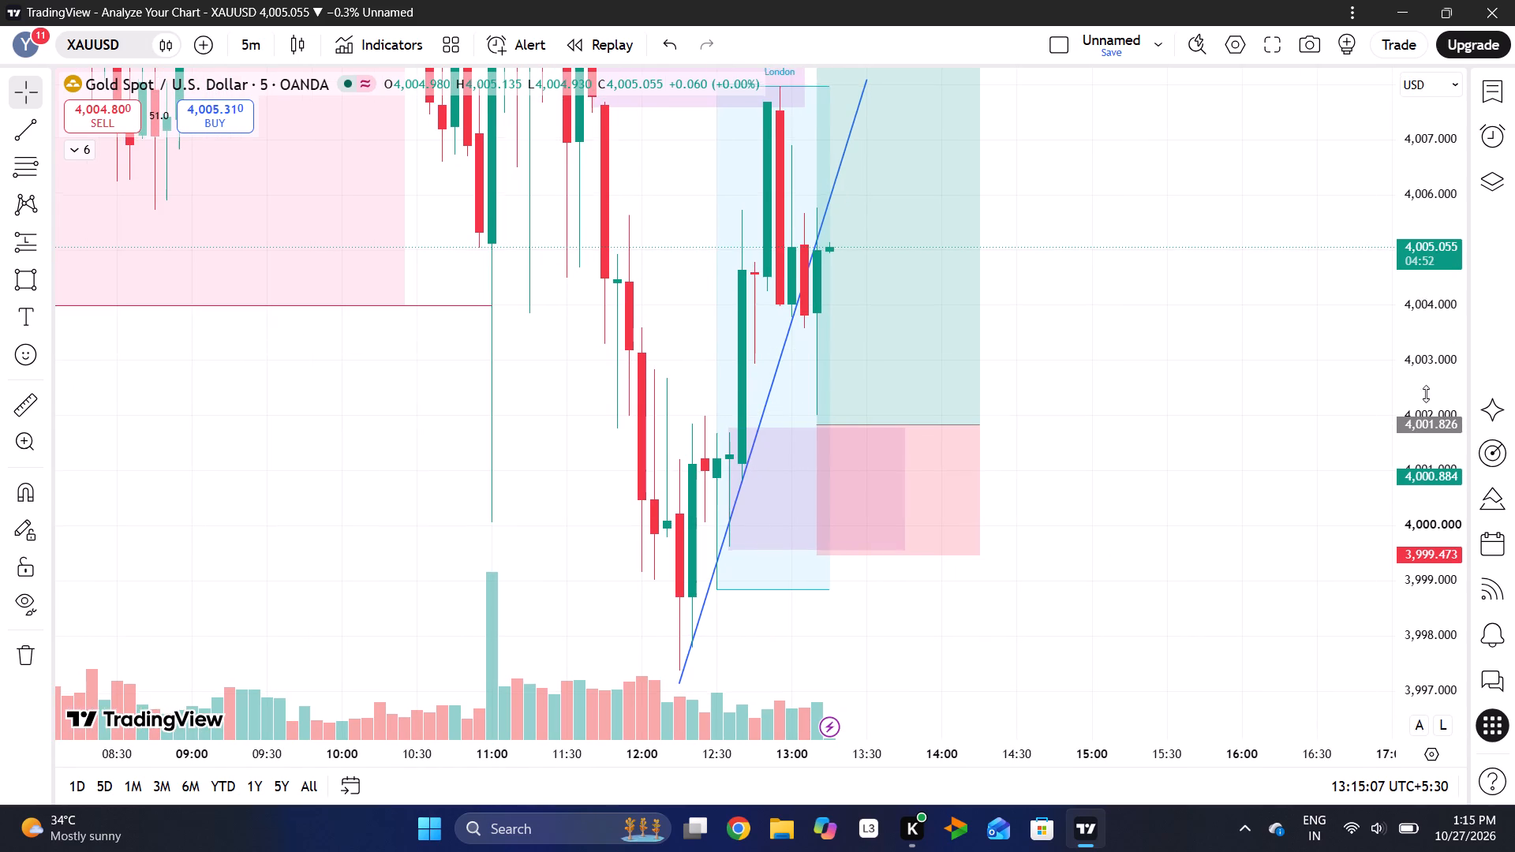
pyautogui.moveTo(1426, 394); pyautogui.dragTo(1421, 456)
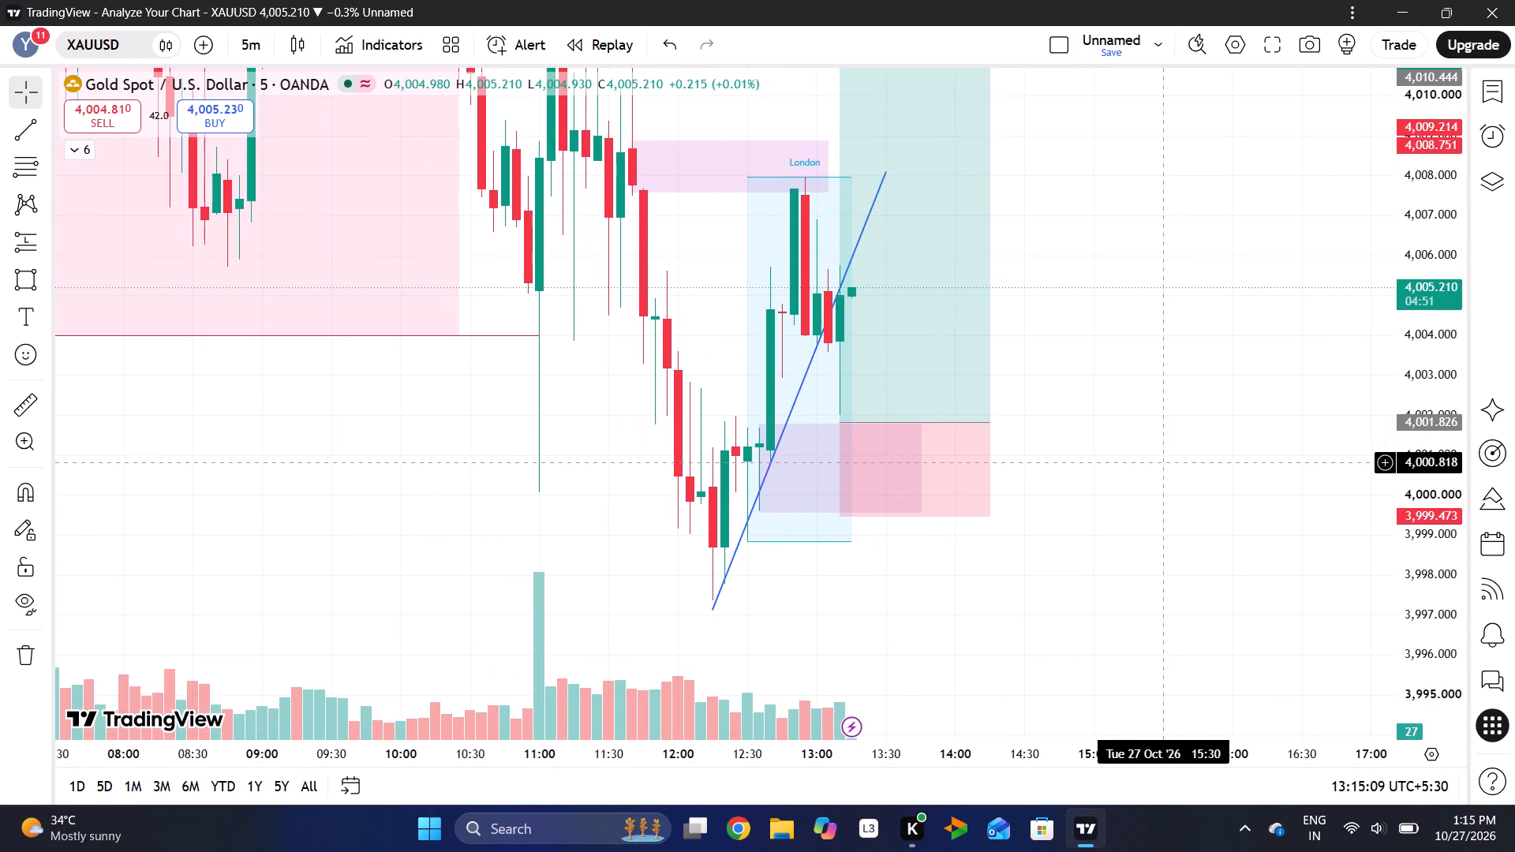
pyautogui.moveTo(1413, 341); pyautogui.dragTo(1419, 446)
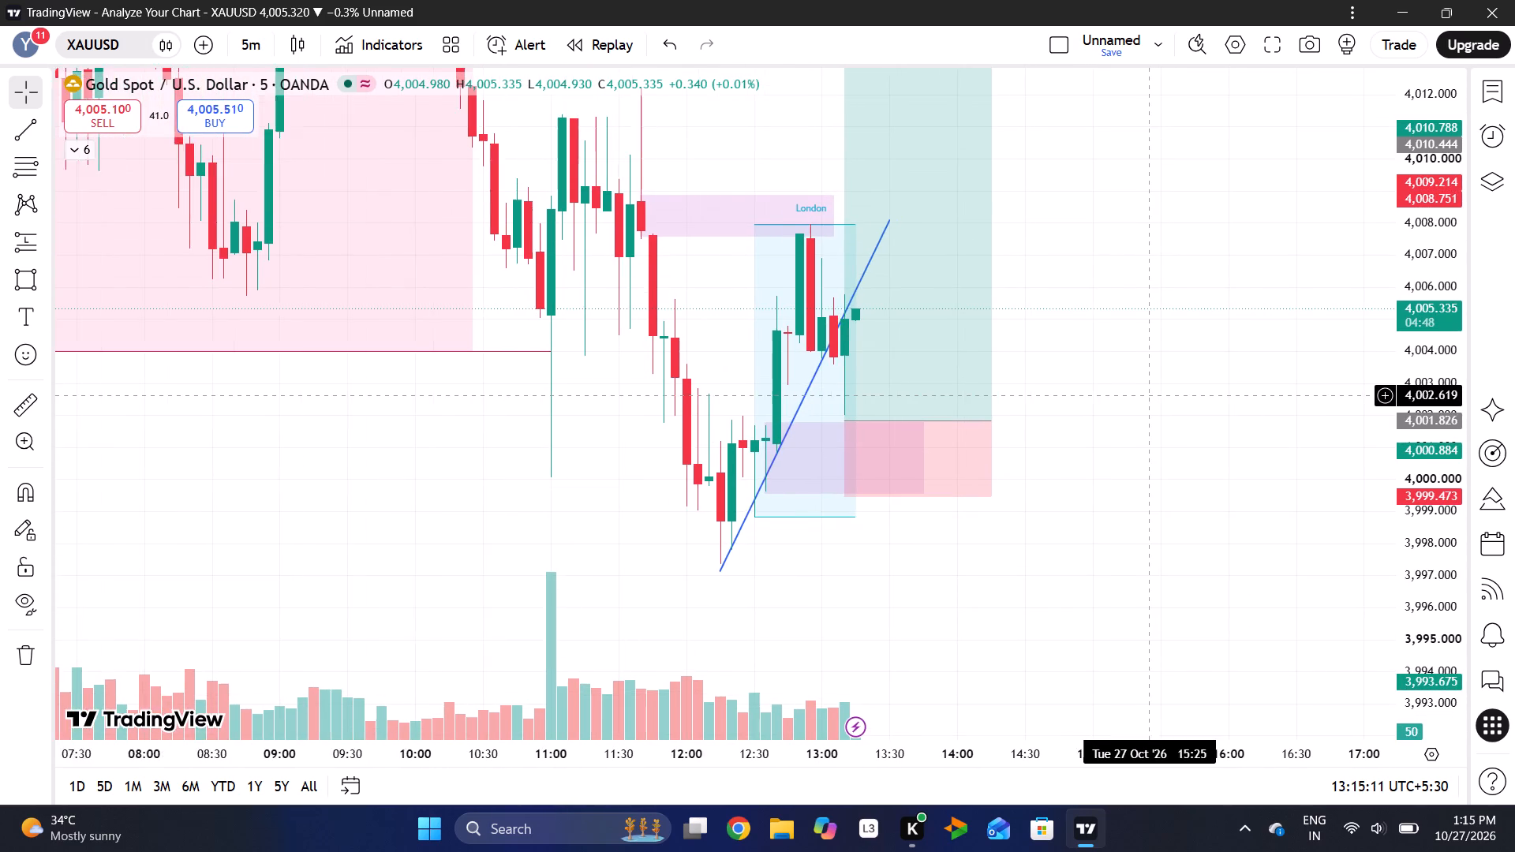
pyautogui.hscroll(-1, 1150, 395)
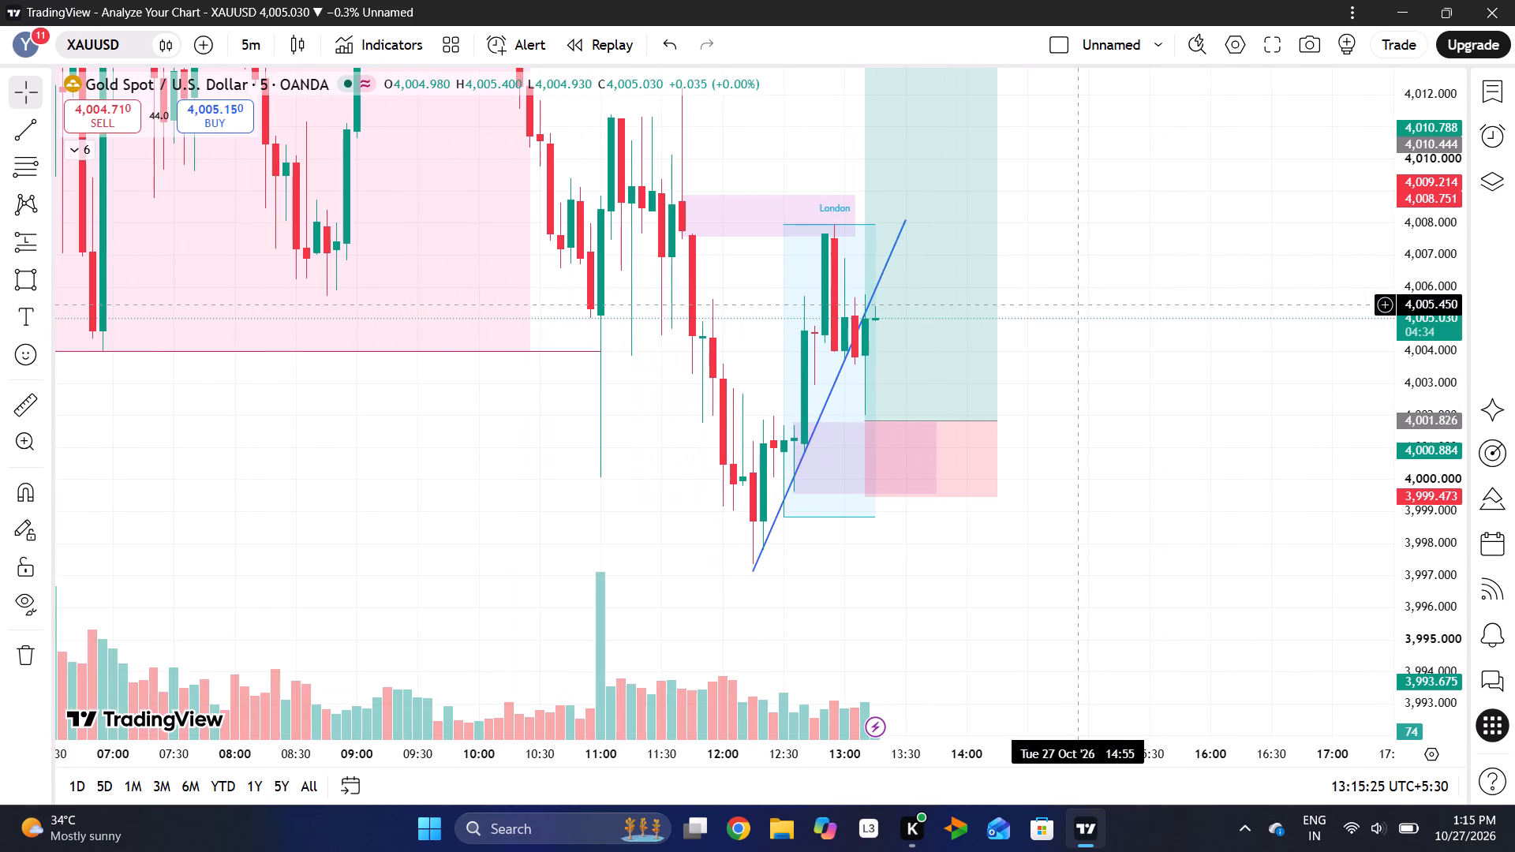
pyautogui.doubleClick(1393, 231)
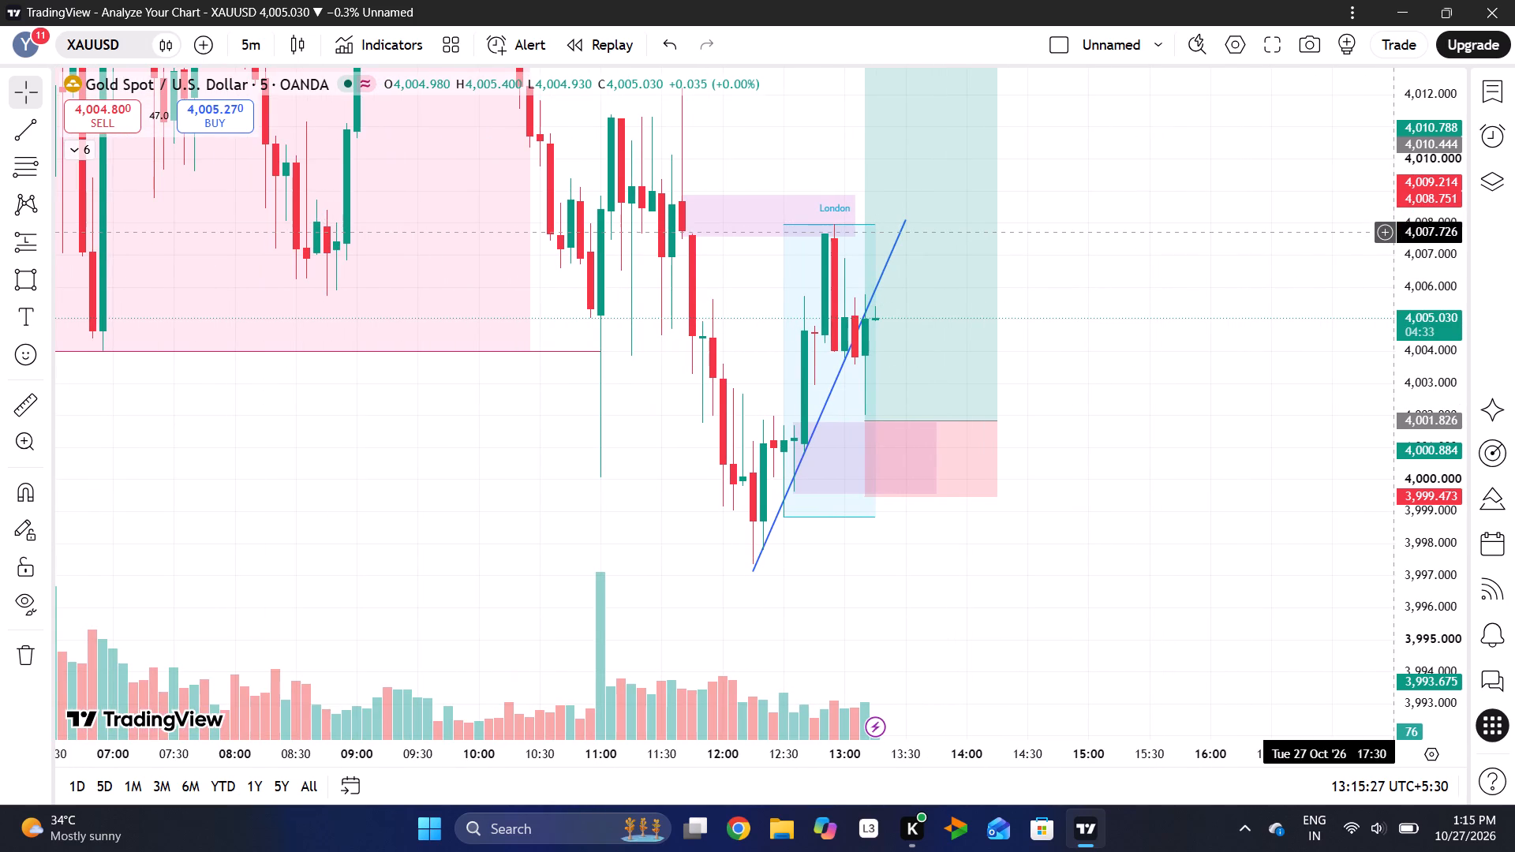
pyautogui.moveTo(1429, 234); pyautogui.dragTo(1430, 301)
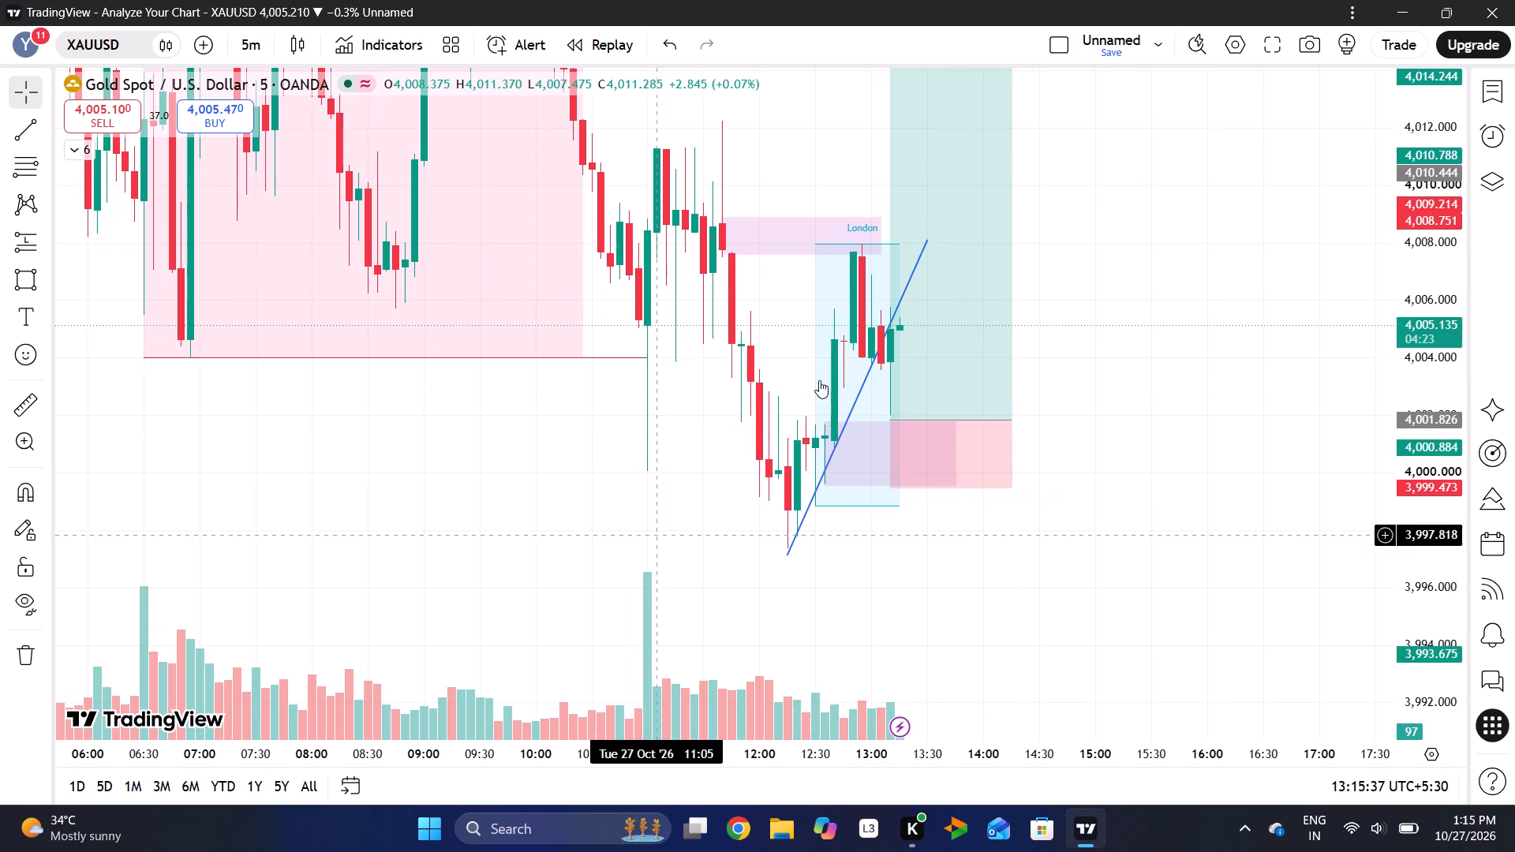
# Extend the purple entry-zone rectangle forward in time so that it ends at 14:30.
pyautogui.moveTo(956, 453); pyautogui.dragTo(1109, 450)
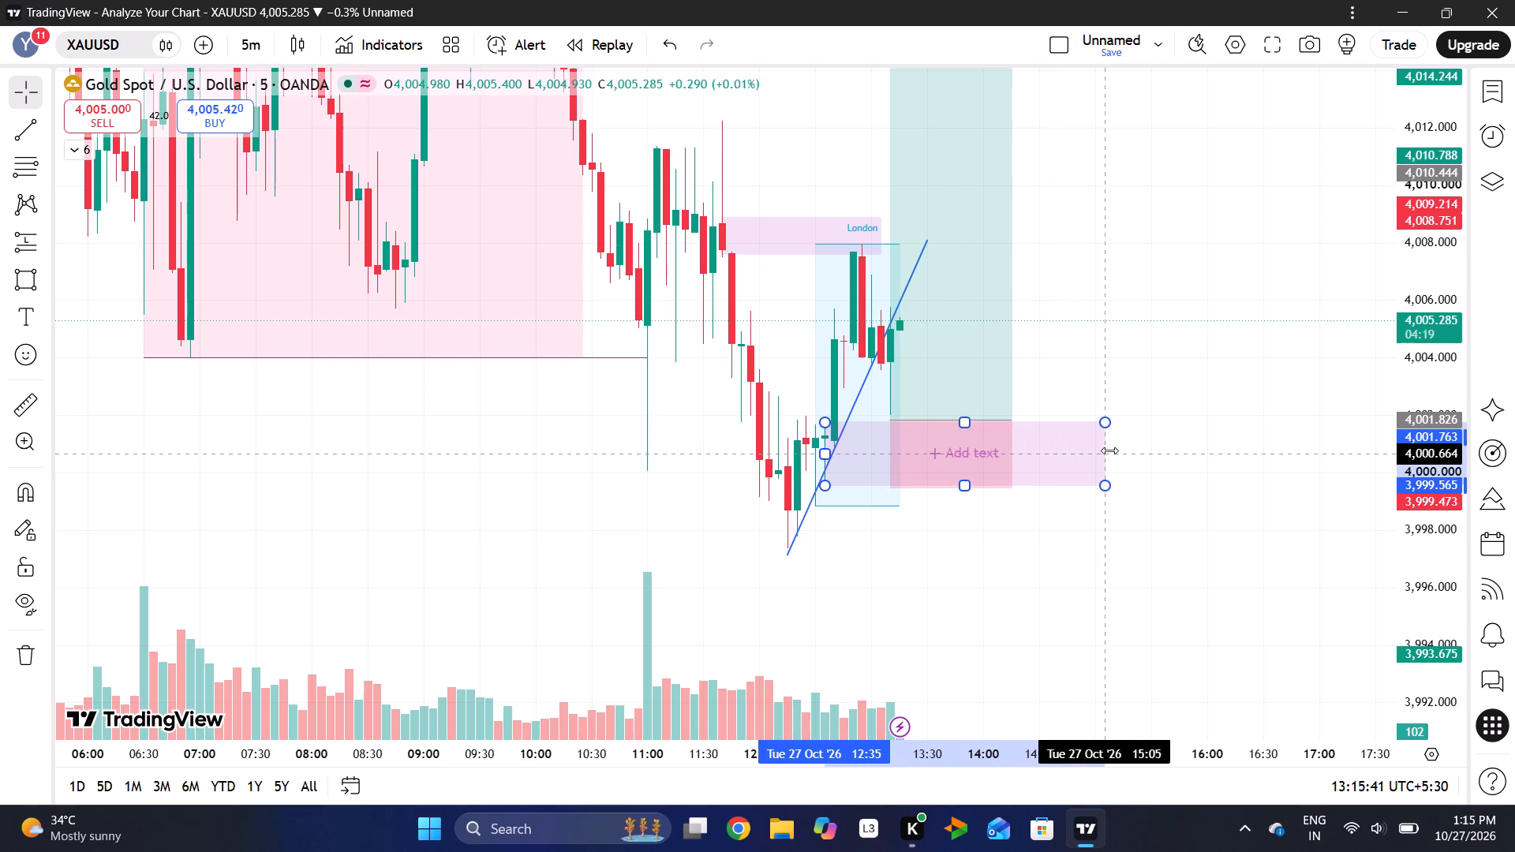
pyautogui.moveTo(1109, 450); pyautogui.dragTo(1035, 464)
pyautogui.click(1113, 455)
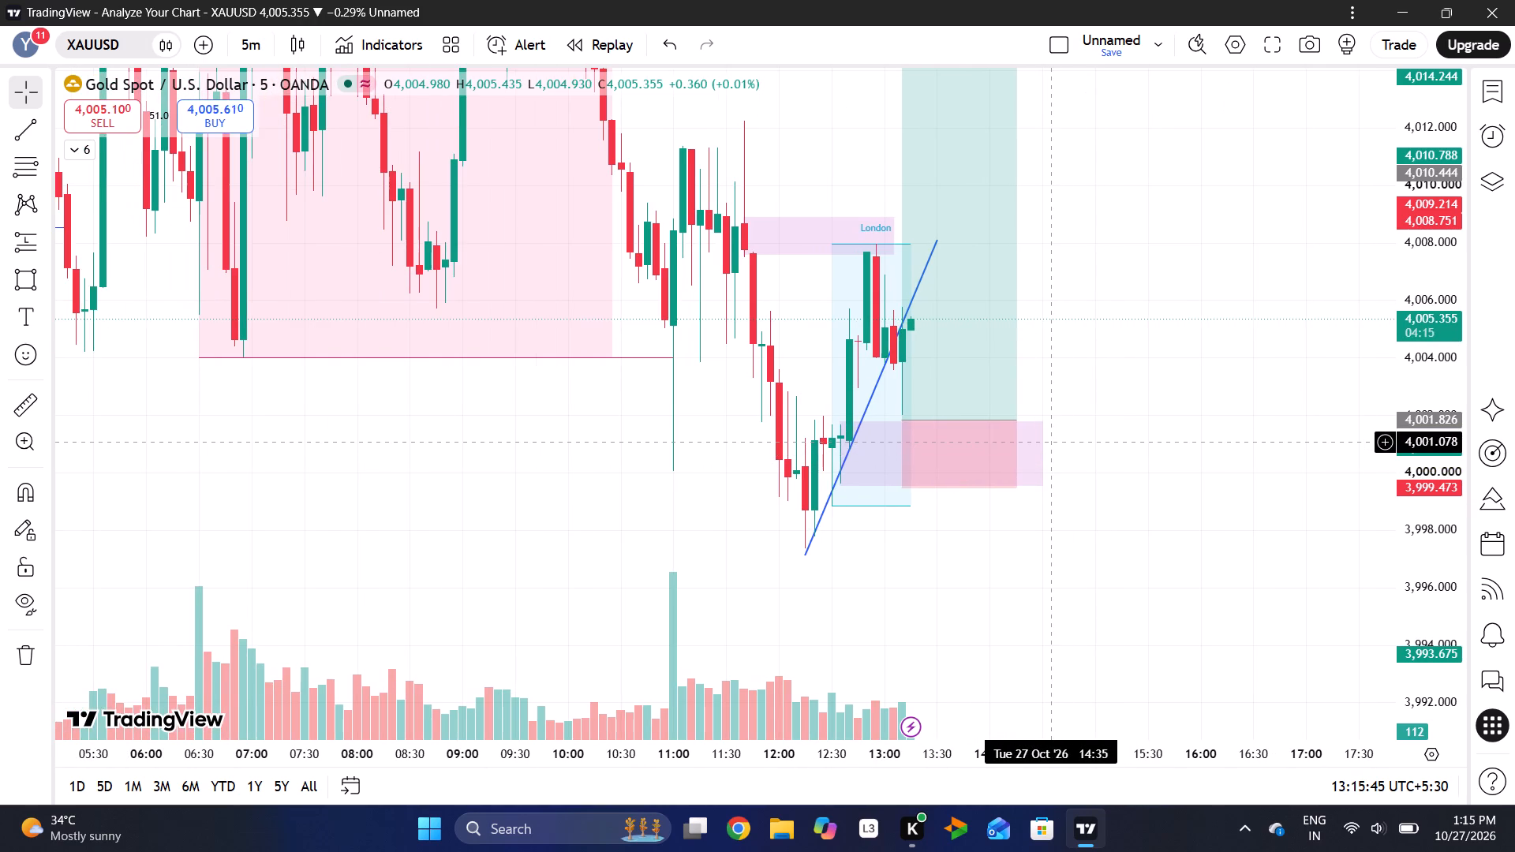
# Set the text colour of the purple entry-zone rectangle to black.
pyautogui.click(1040, 440)
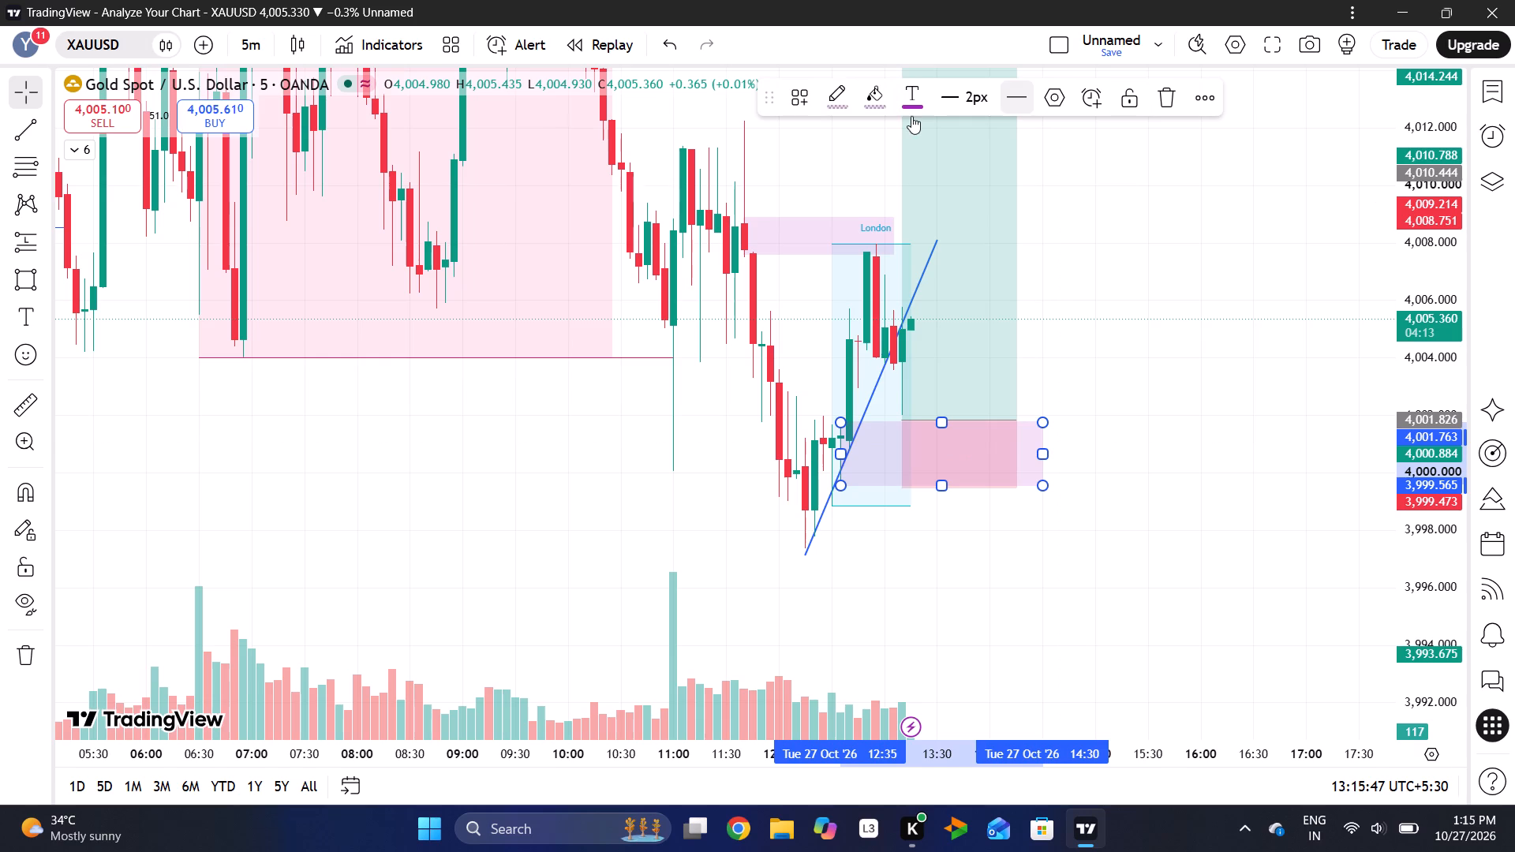
pyautogui.click(916, 103)
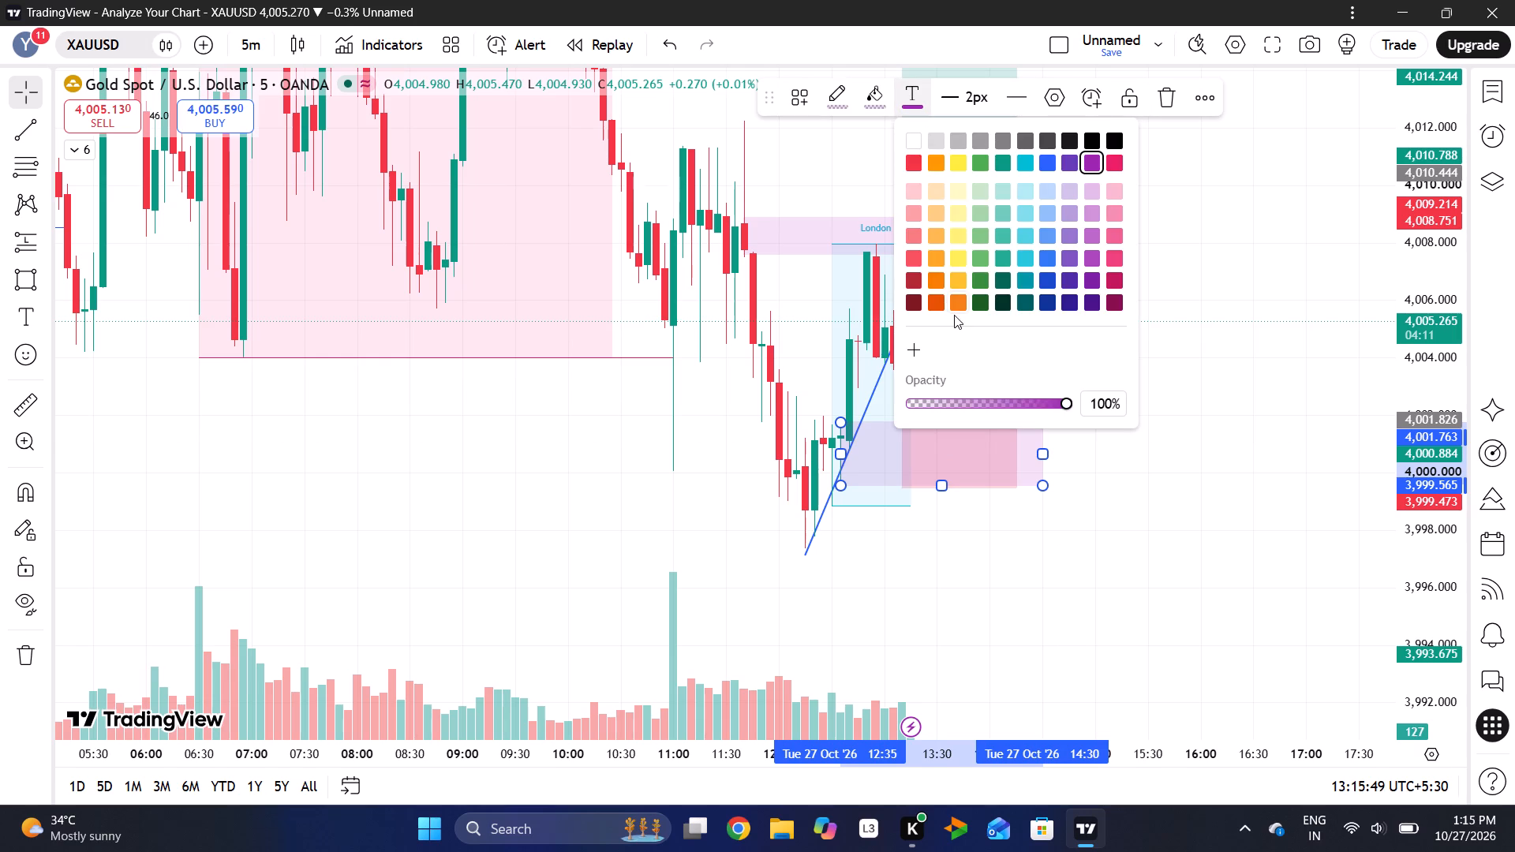
pyautogui.click(955, 276)
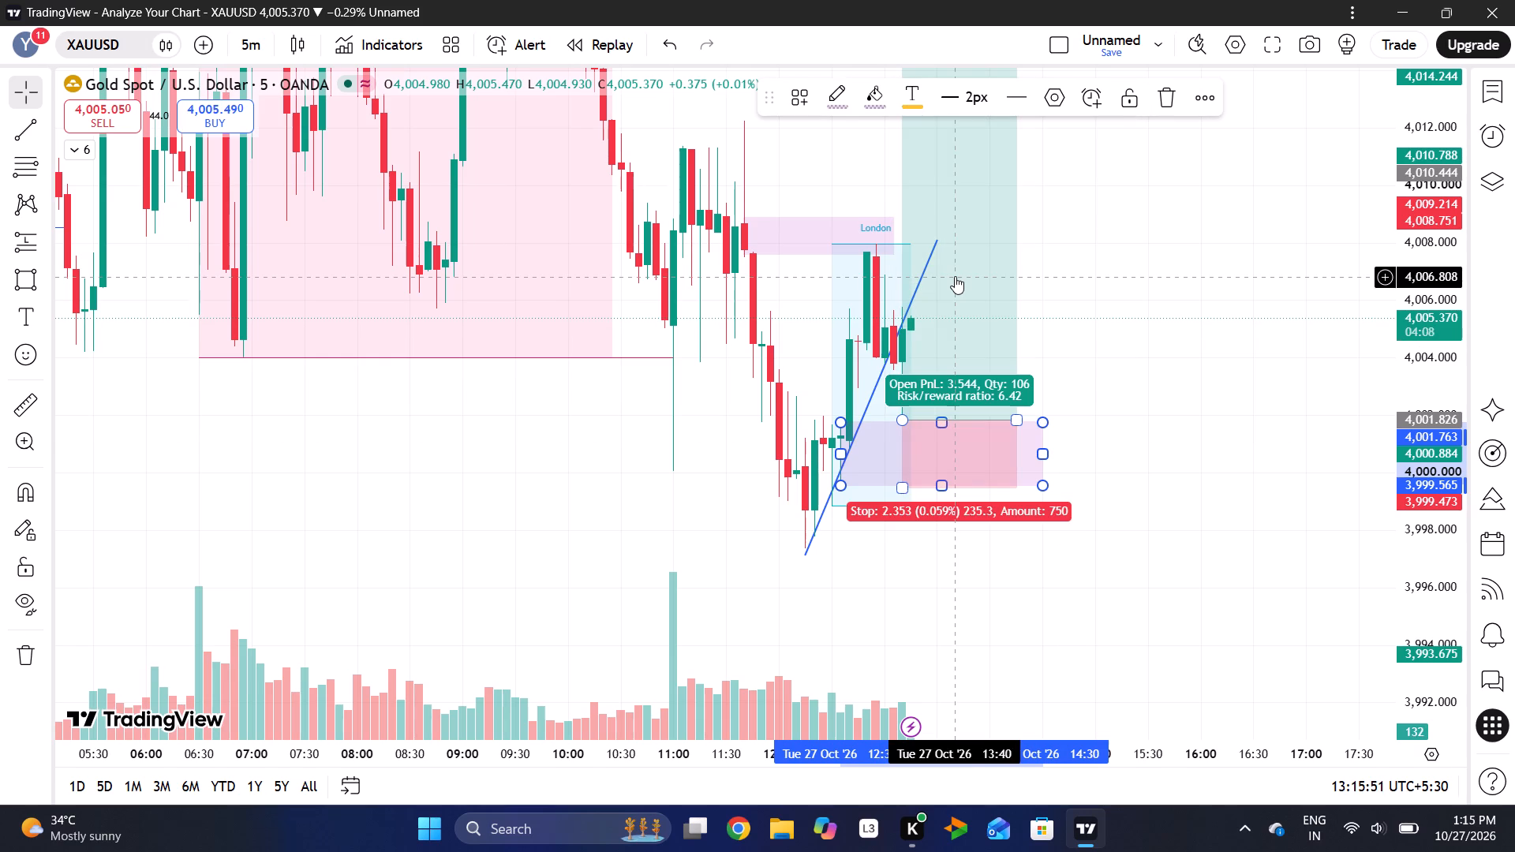
pyautogui.click(907, 103)
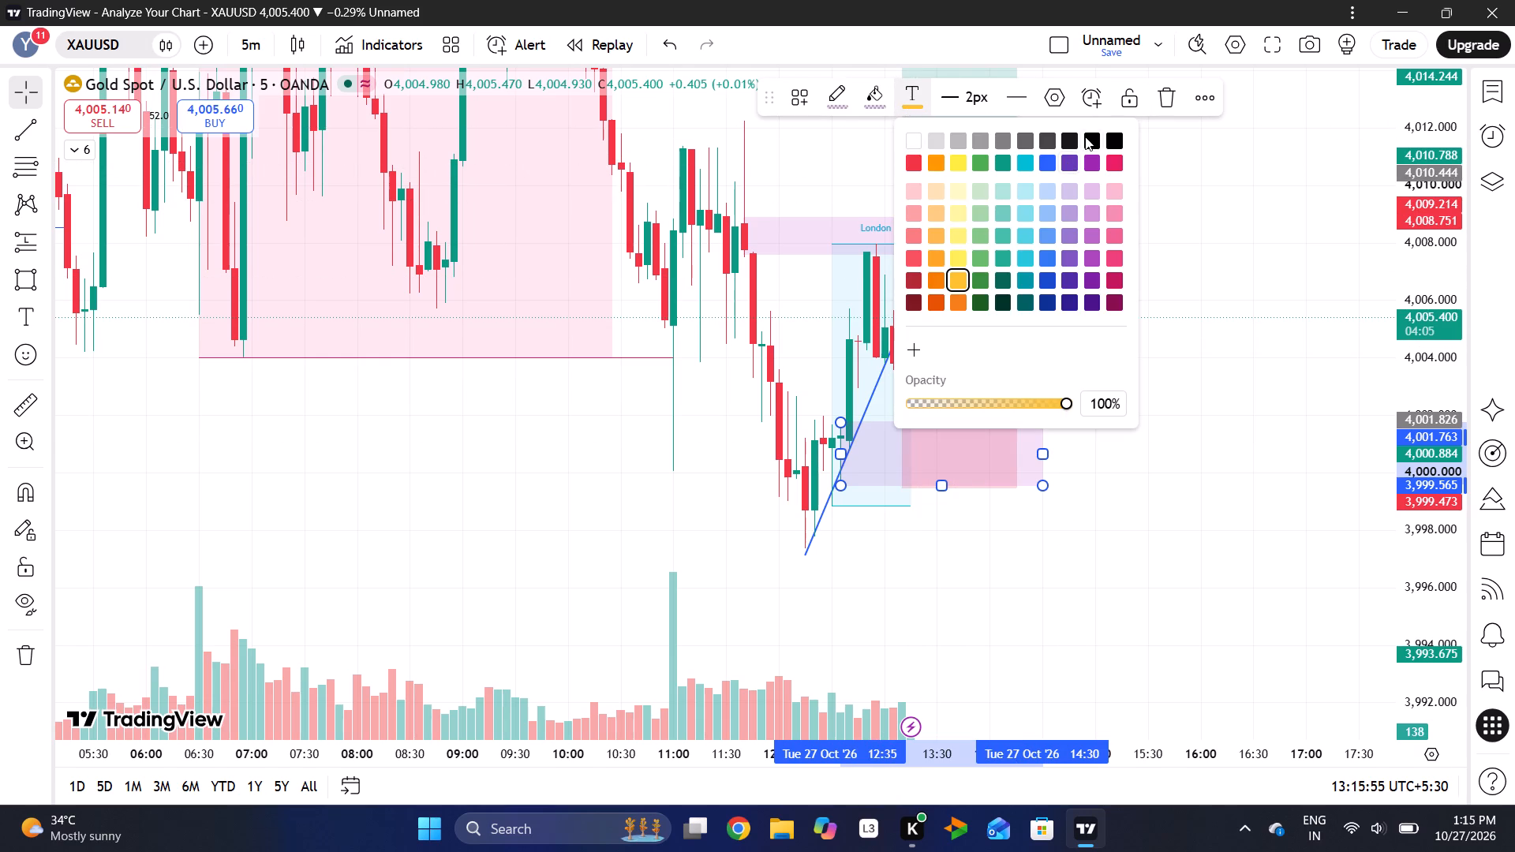
pyautogui.click(1090, 136)
pyautogui.doubleClick(1200, 251)
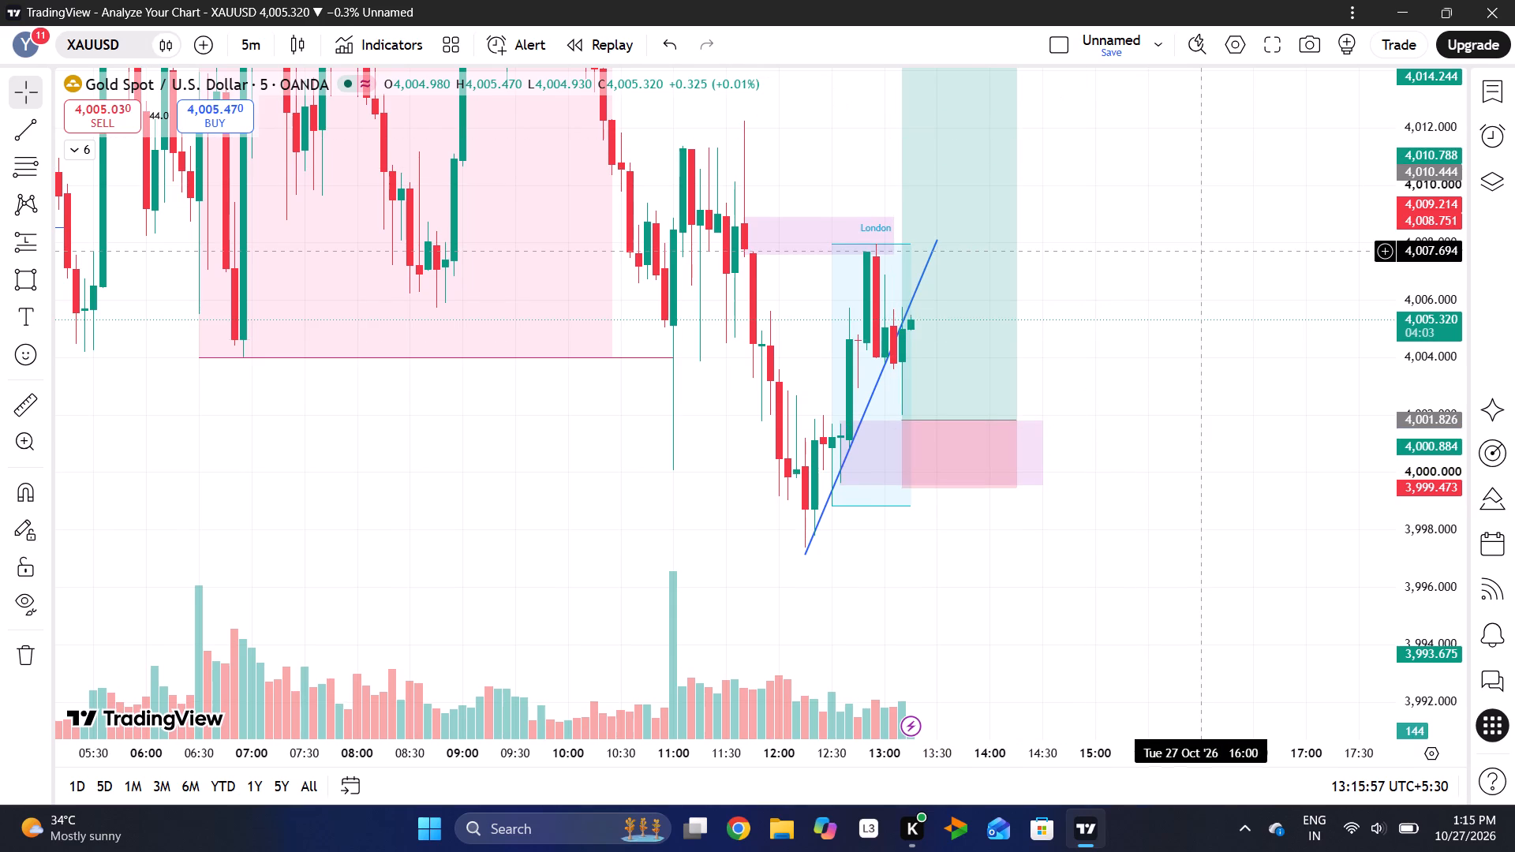
# Move the long position forward in time to start at about 13:25, keeping its entry at about 4,001.83.
pyautogui.moveTo(1418, 342); pyautogui.dragTo(1426, 414)
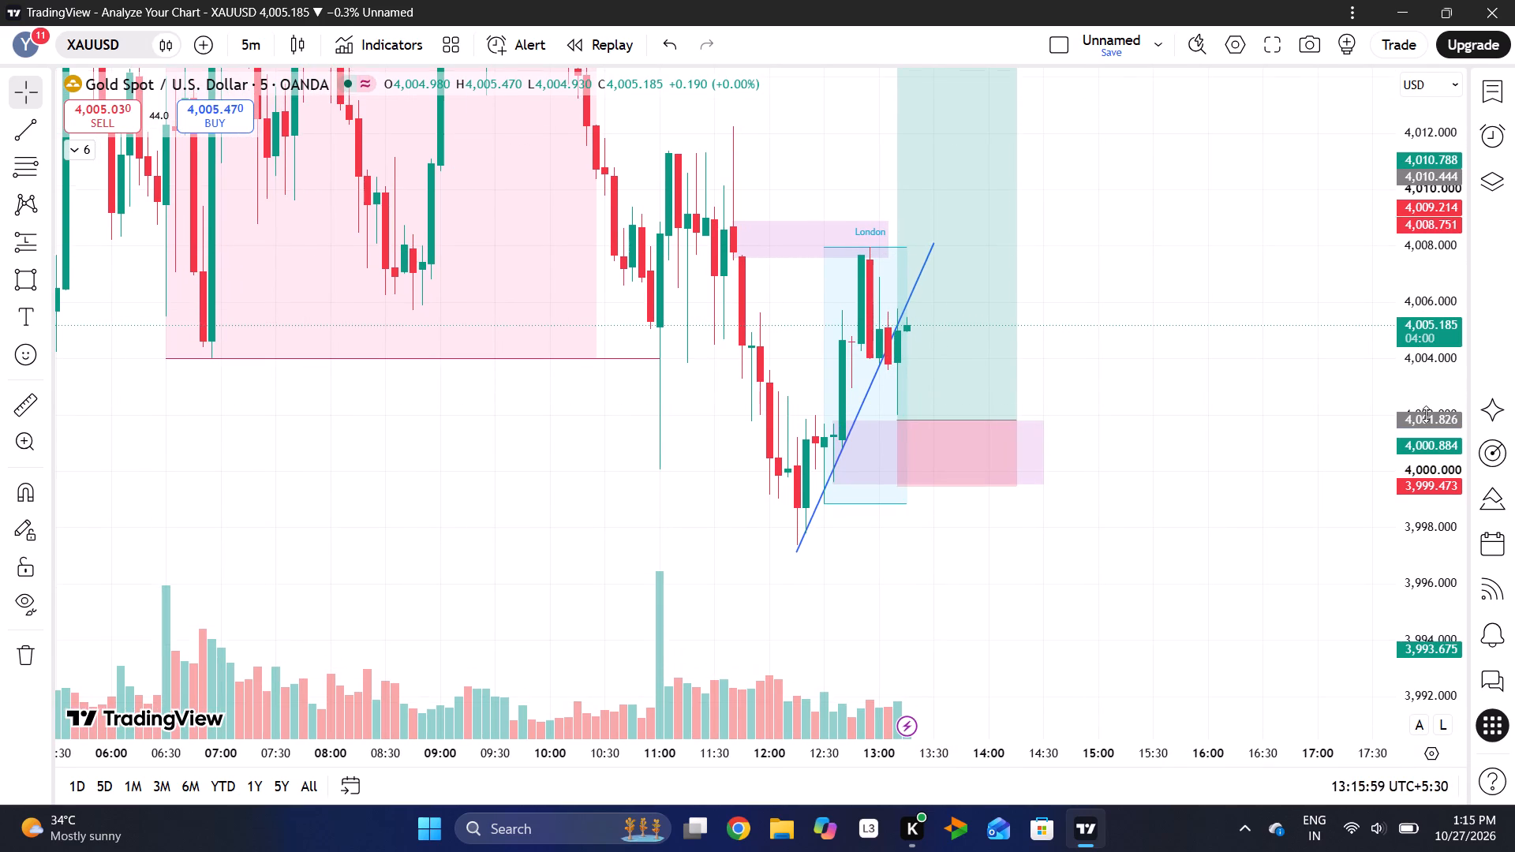
pyautogui.moveTo(1426, 414); pyautogui.dragTo(1426, 420)
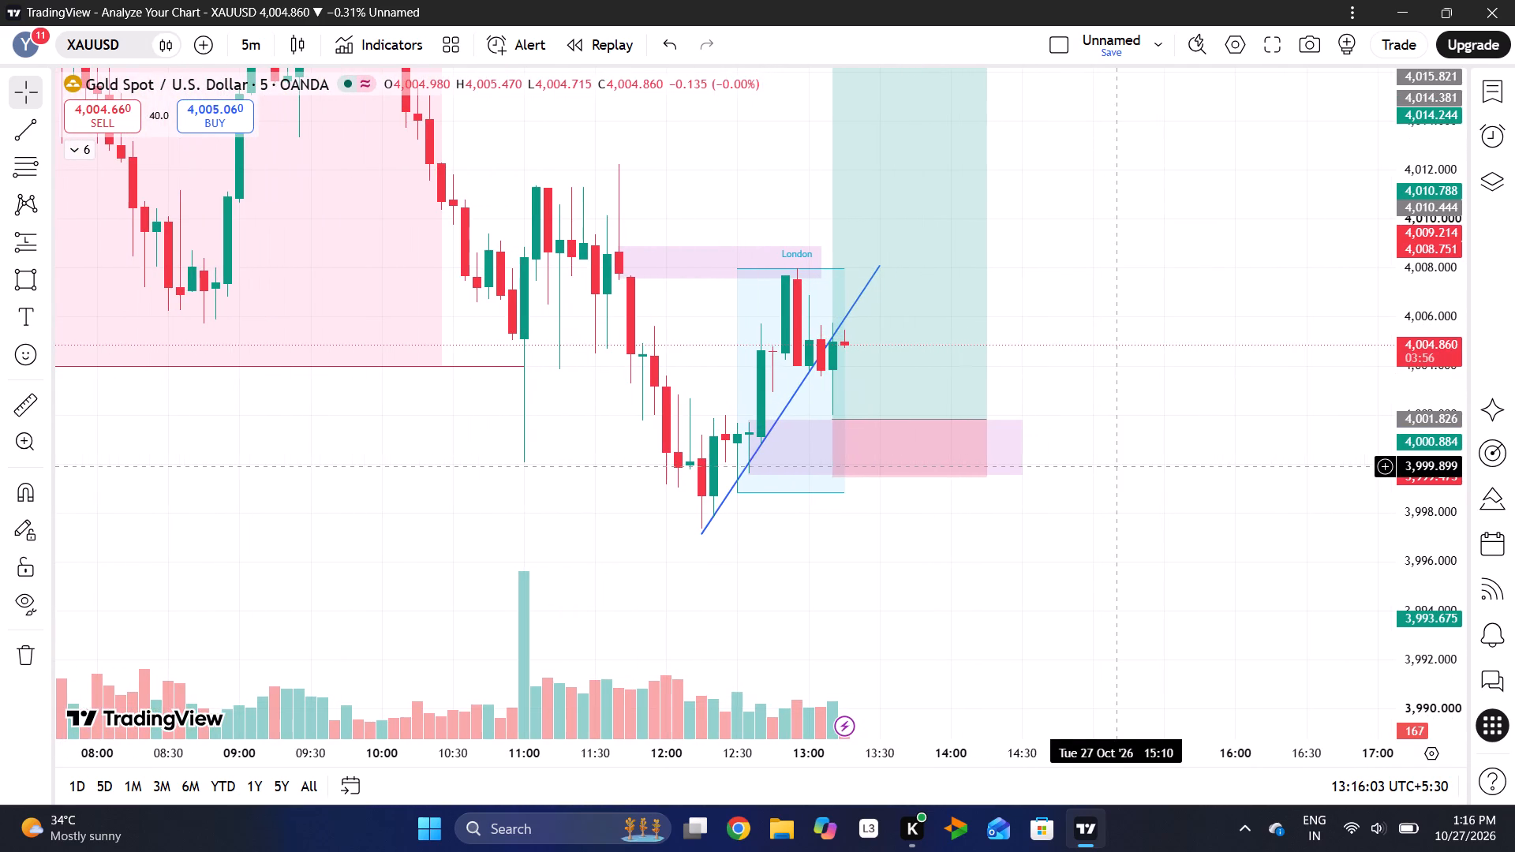
pyautogui.moveTo(1451, 589); pyautogui.dragTo(1514, 366)
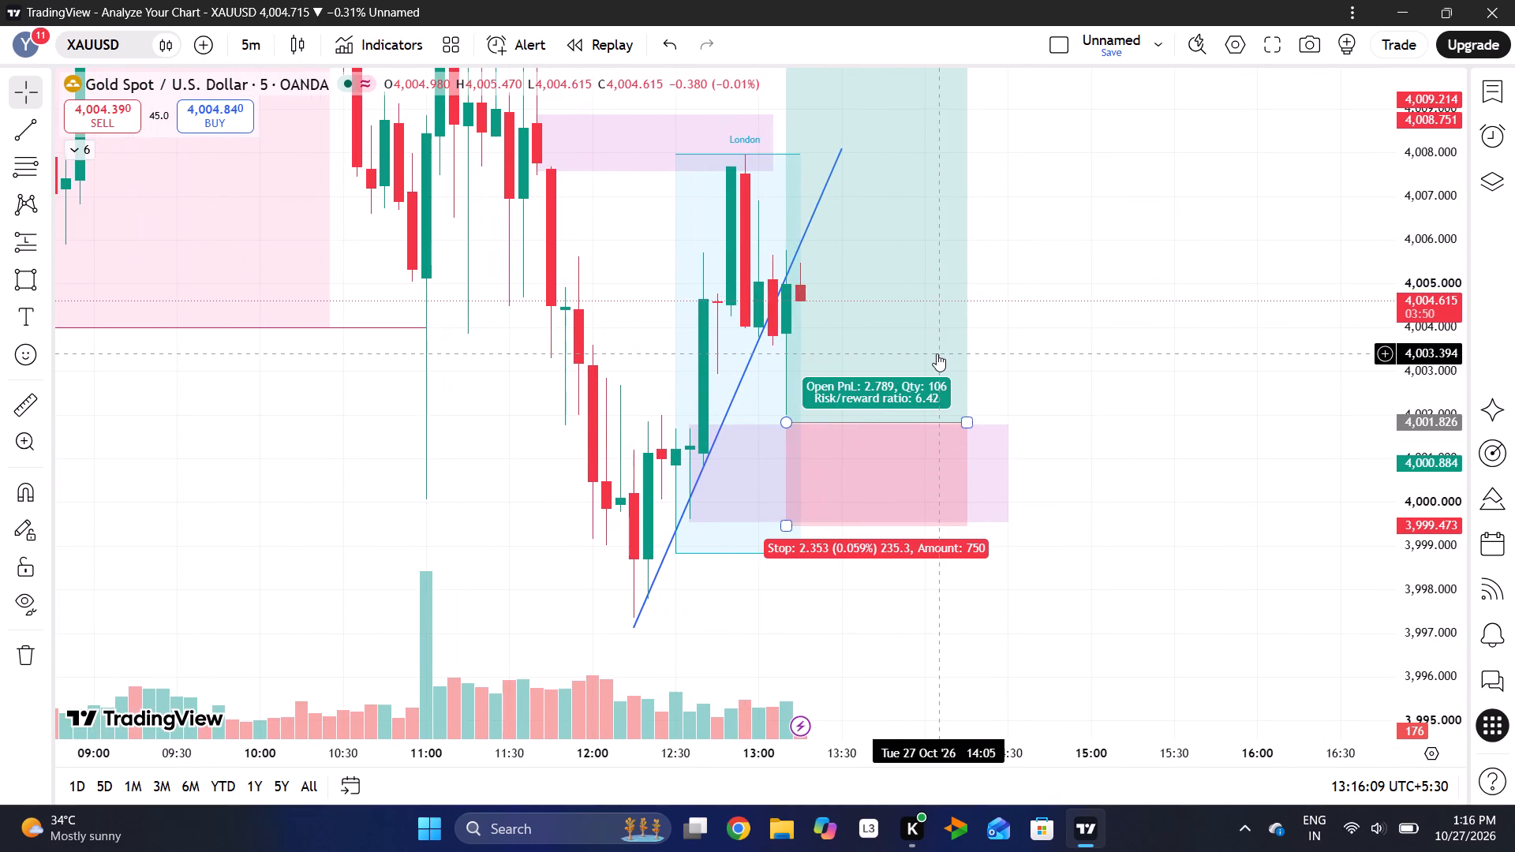
pyautogui.moveTo(937, 353); pyautogui.dragTo(965, 353)
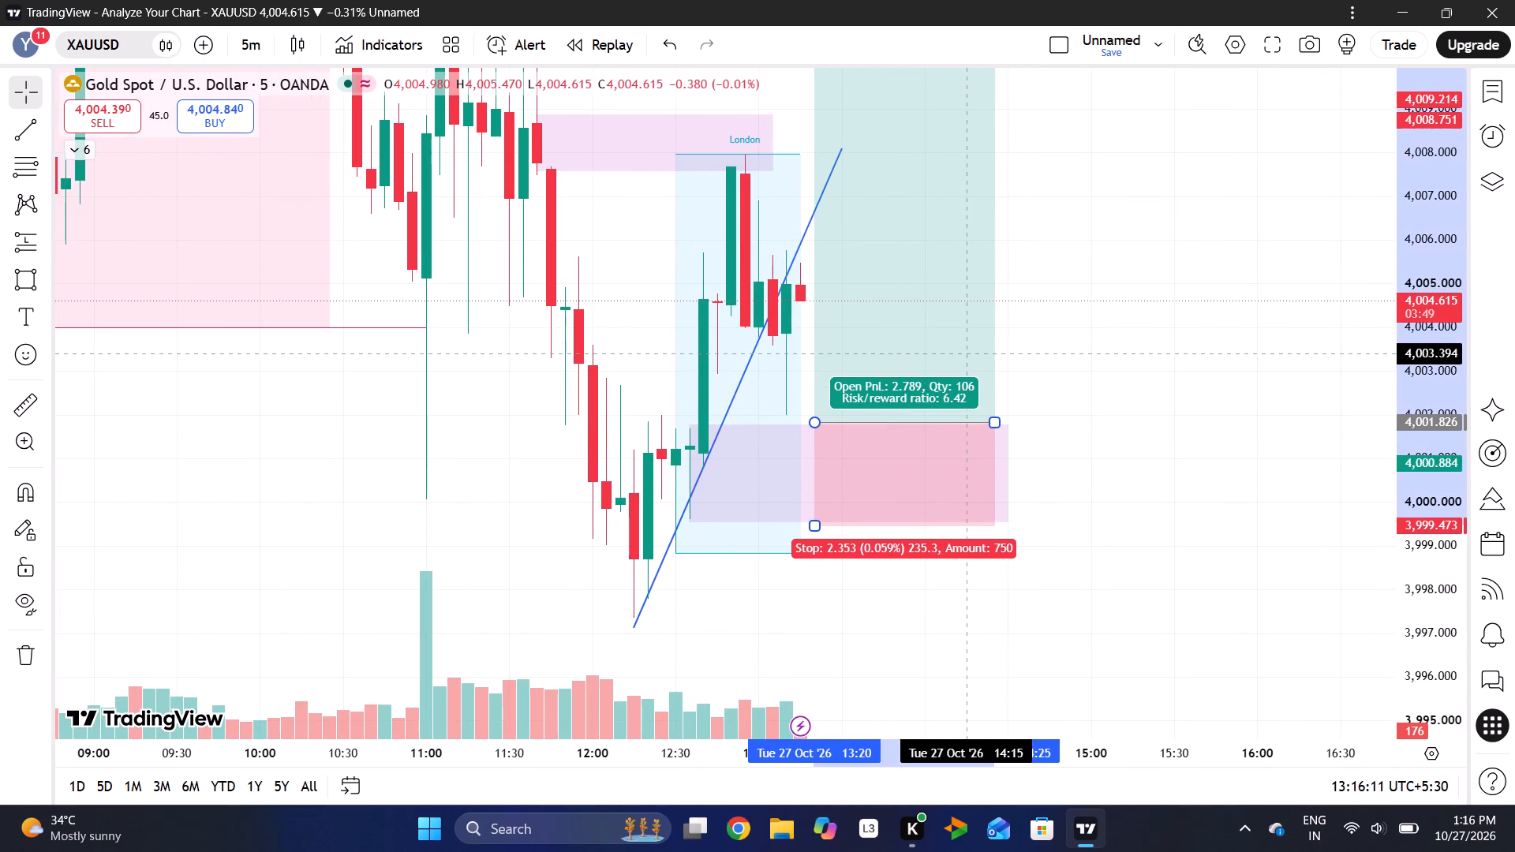
pyautogui.moveTo(965, 353); pyautogui.dragTo(974, 353)
pyautogui.click(1083, 346)
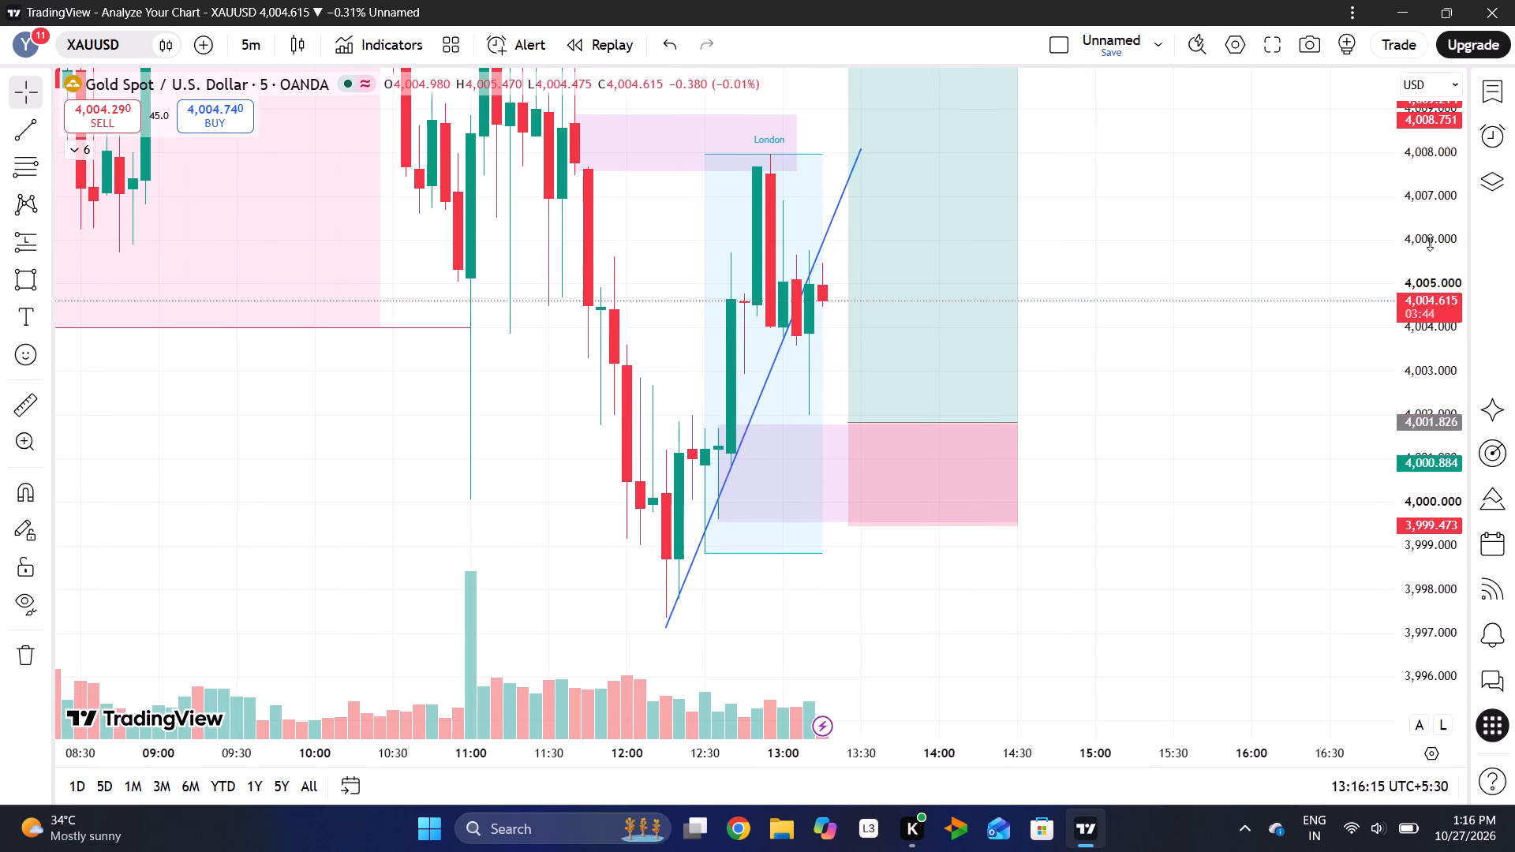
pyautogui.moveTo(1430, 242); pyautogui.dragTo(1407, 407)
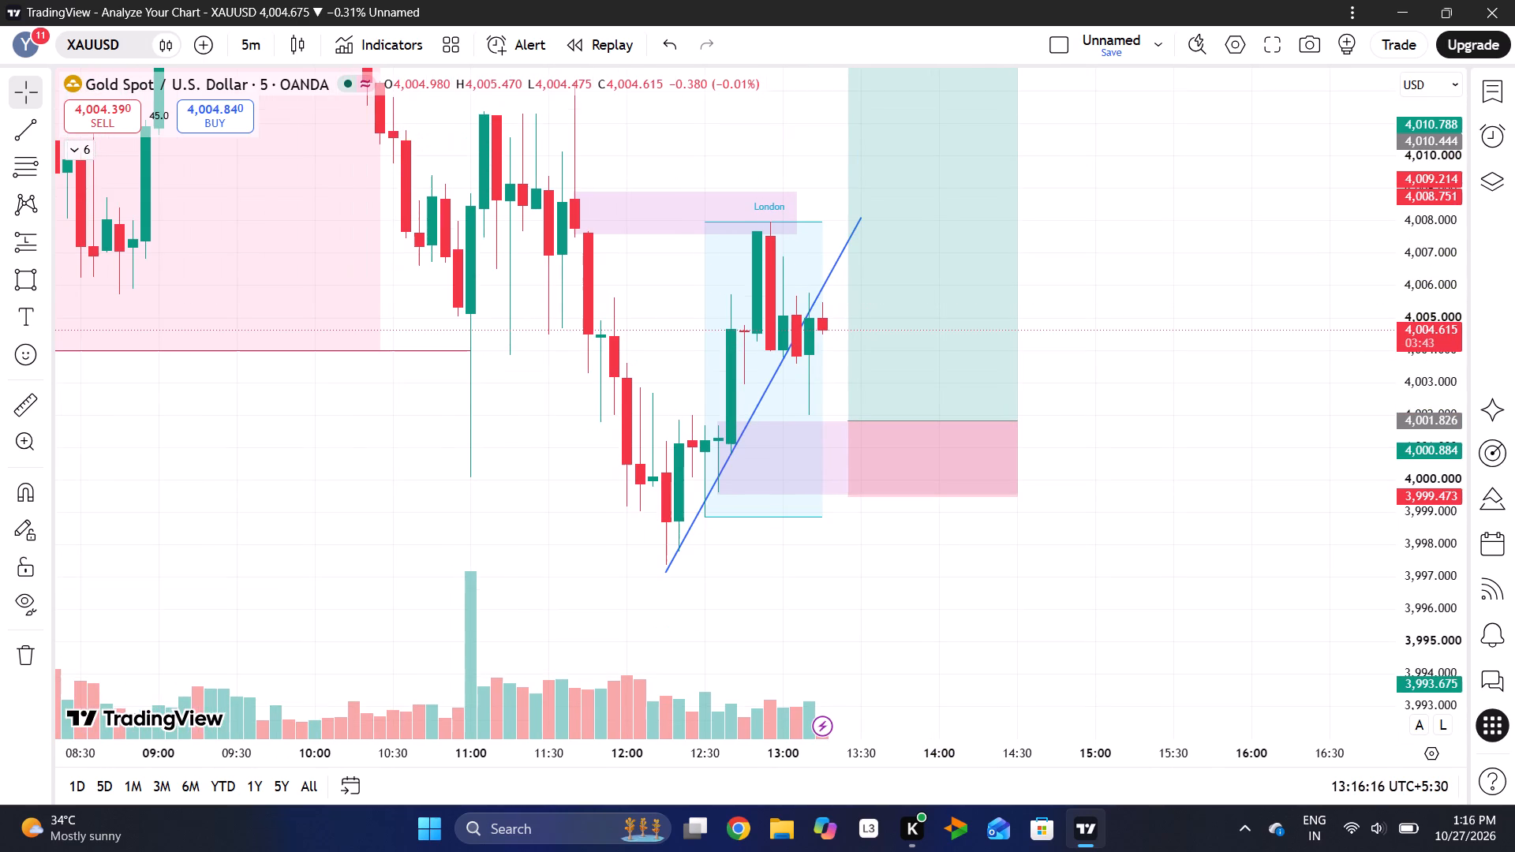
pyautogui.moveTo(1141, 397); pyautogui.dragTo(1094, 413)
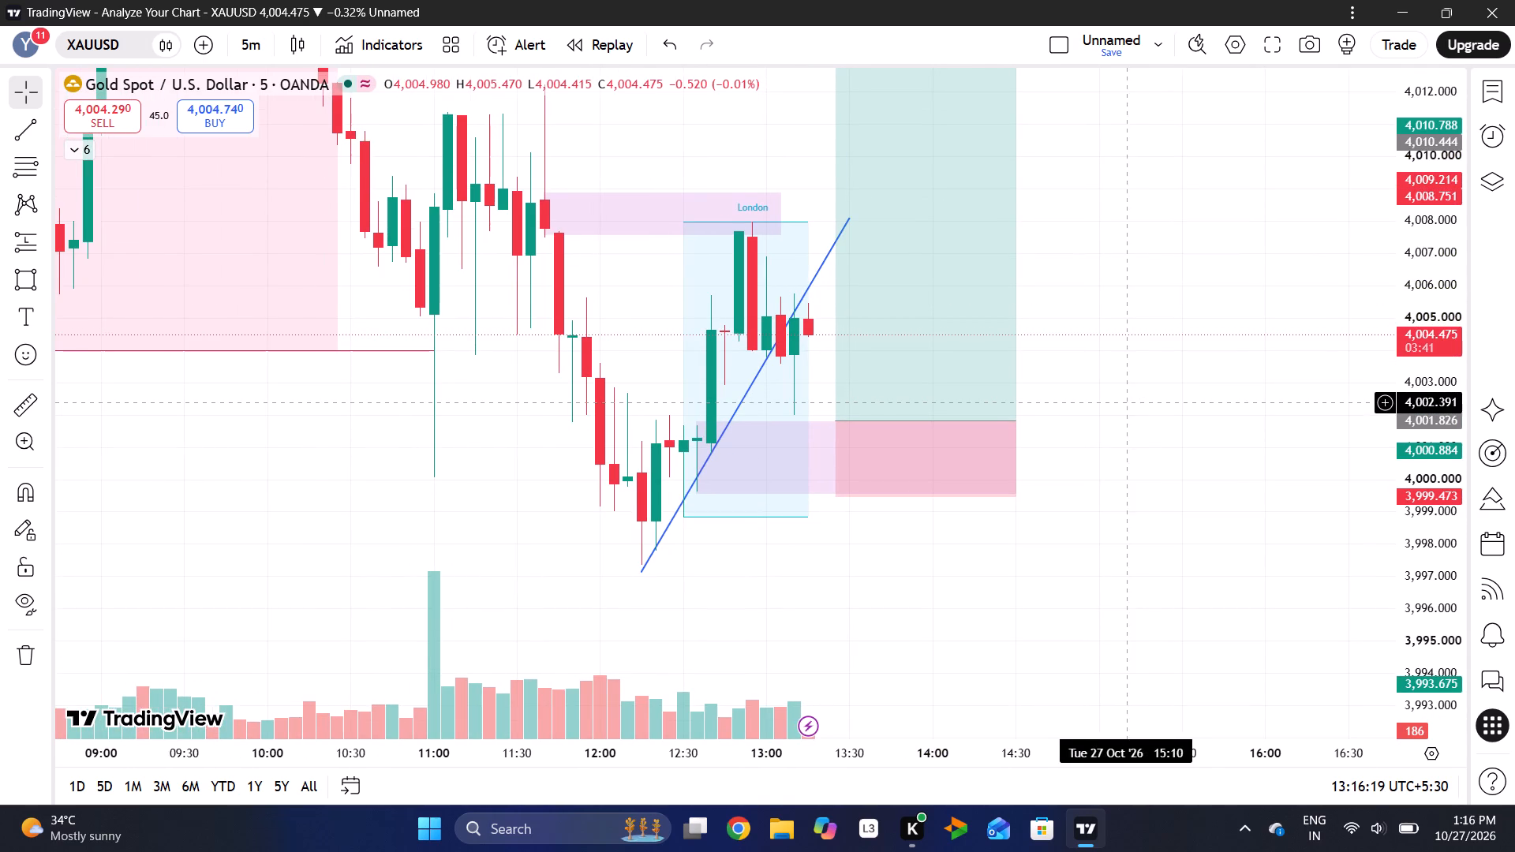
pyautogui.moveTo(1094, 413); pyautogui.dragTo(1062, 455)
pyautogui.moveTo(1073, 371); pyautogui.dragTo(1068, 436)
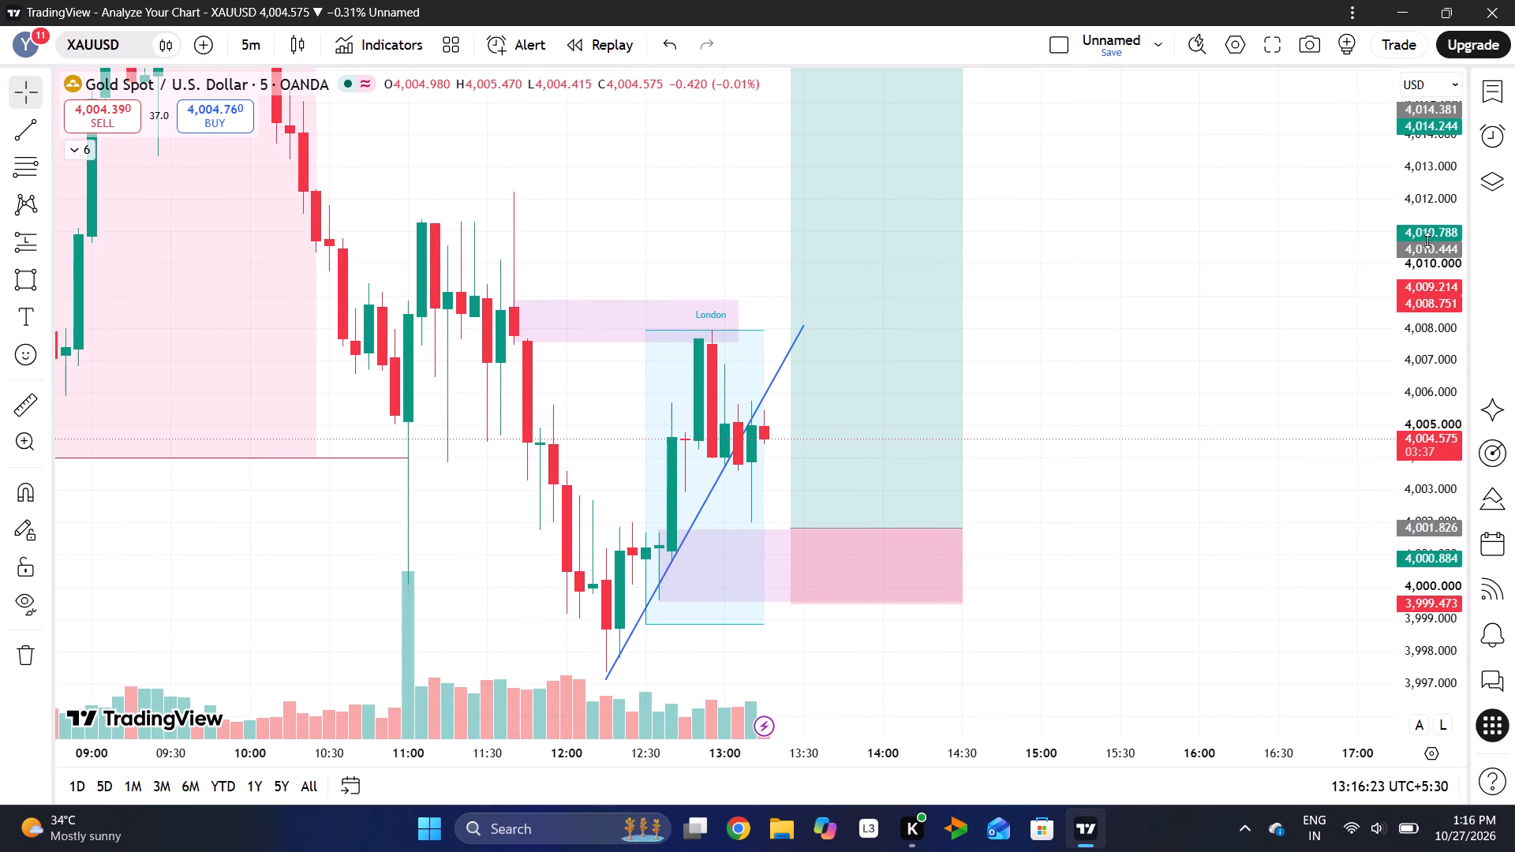
# Examine the full long position, from stop to target, against the upper purple zone, the London range and the blue trend line.
pyautogui.moveTo(1427, 241); pyautogui.dragTo(1419, 297)
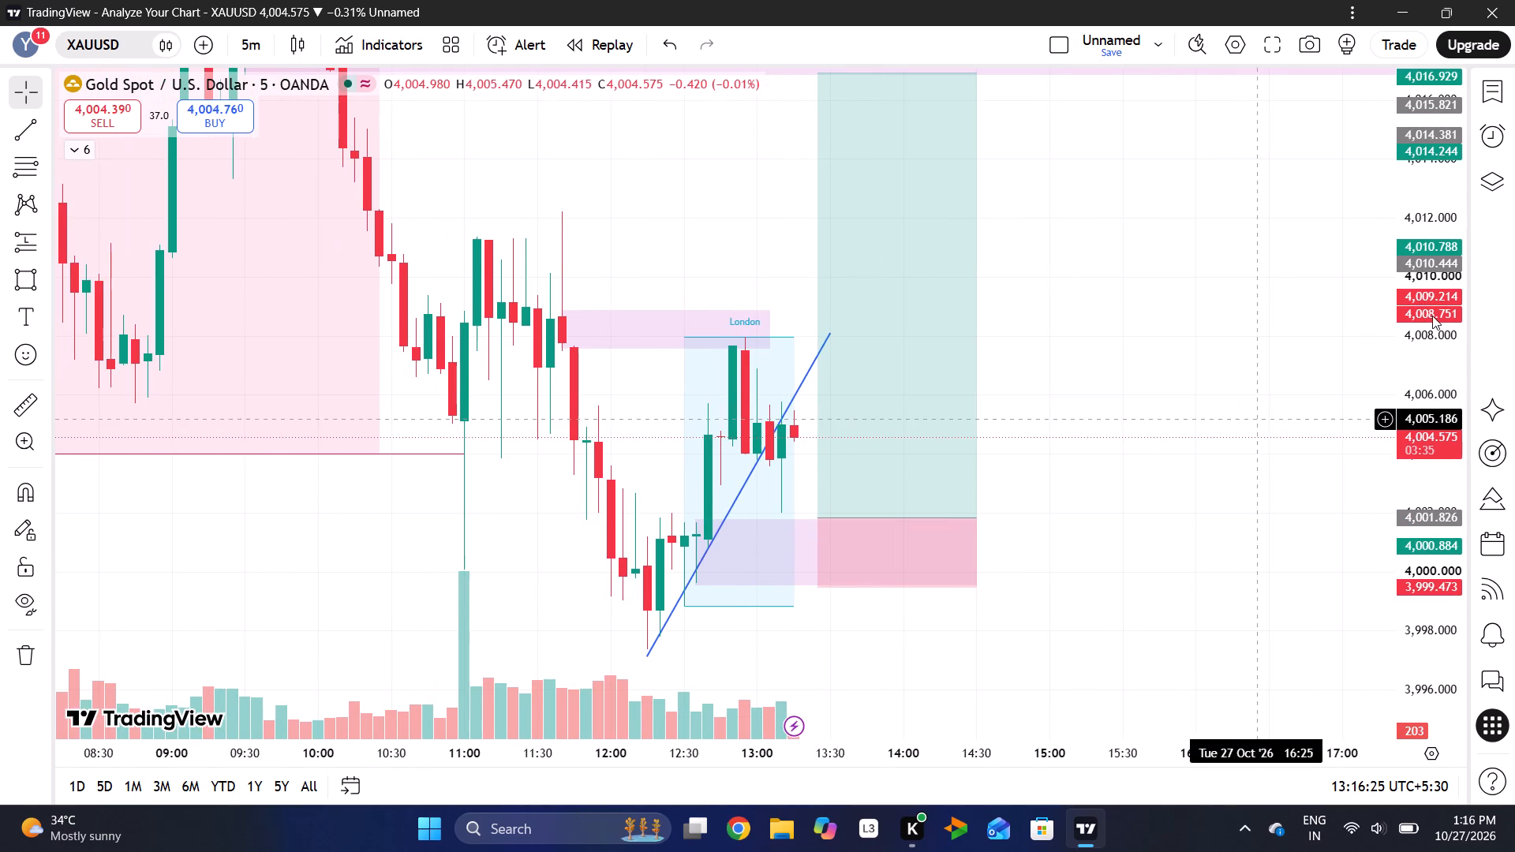
pyautogui.moveTo(1443, 278); pyautogui.dragTo(1420, 383)
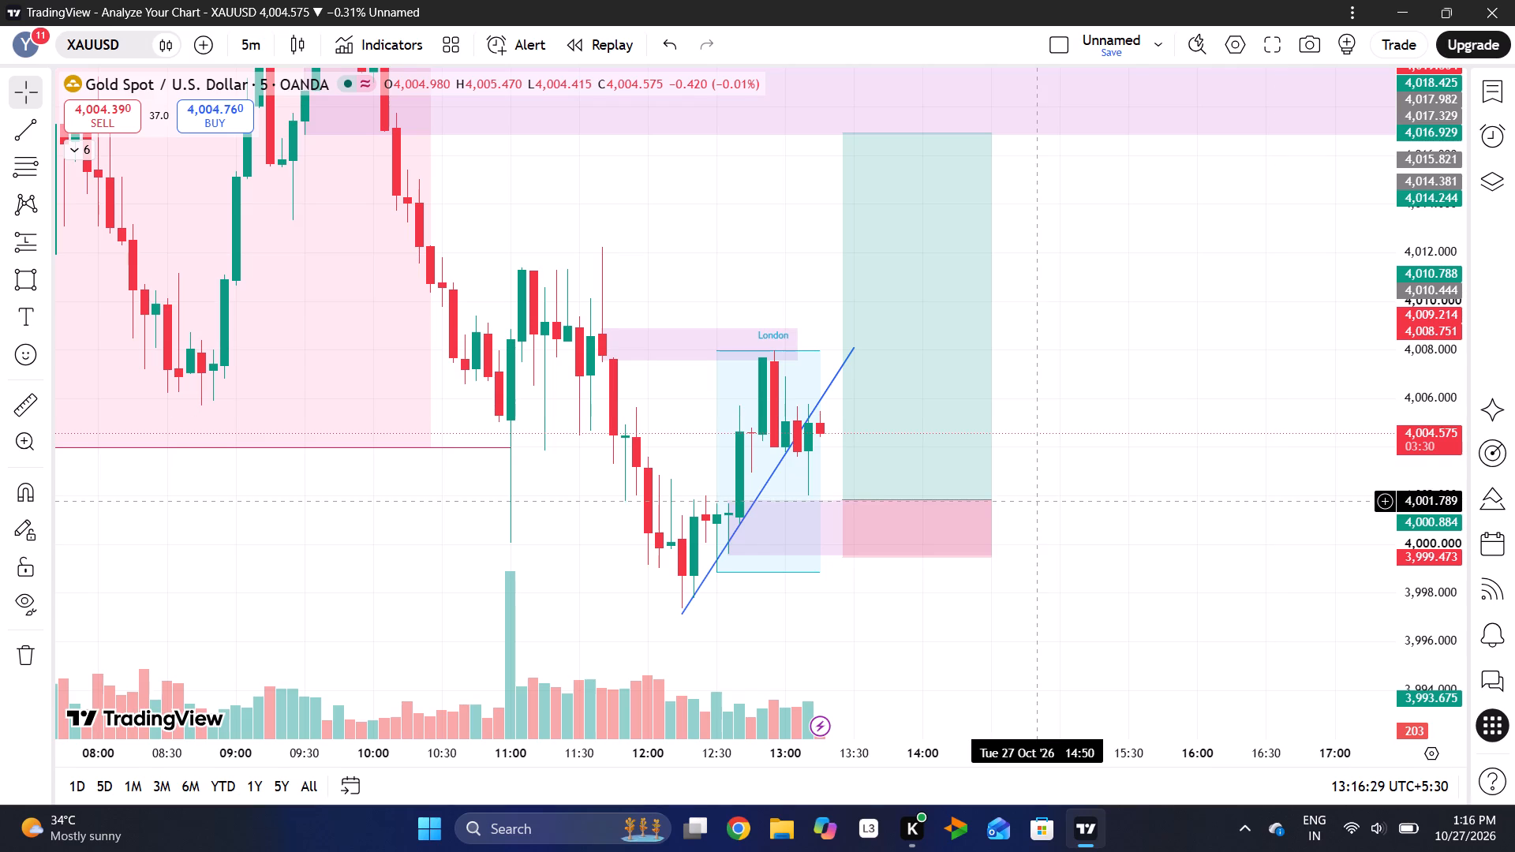
pyautogui.moveTo(1038, 500); pyautogui.dragTo(1154, 556)
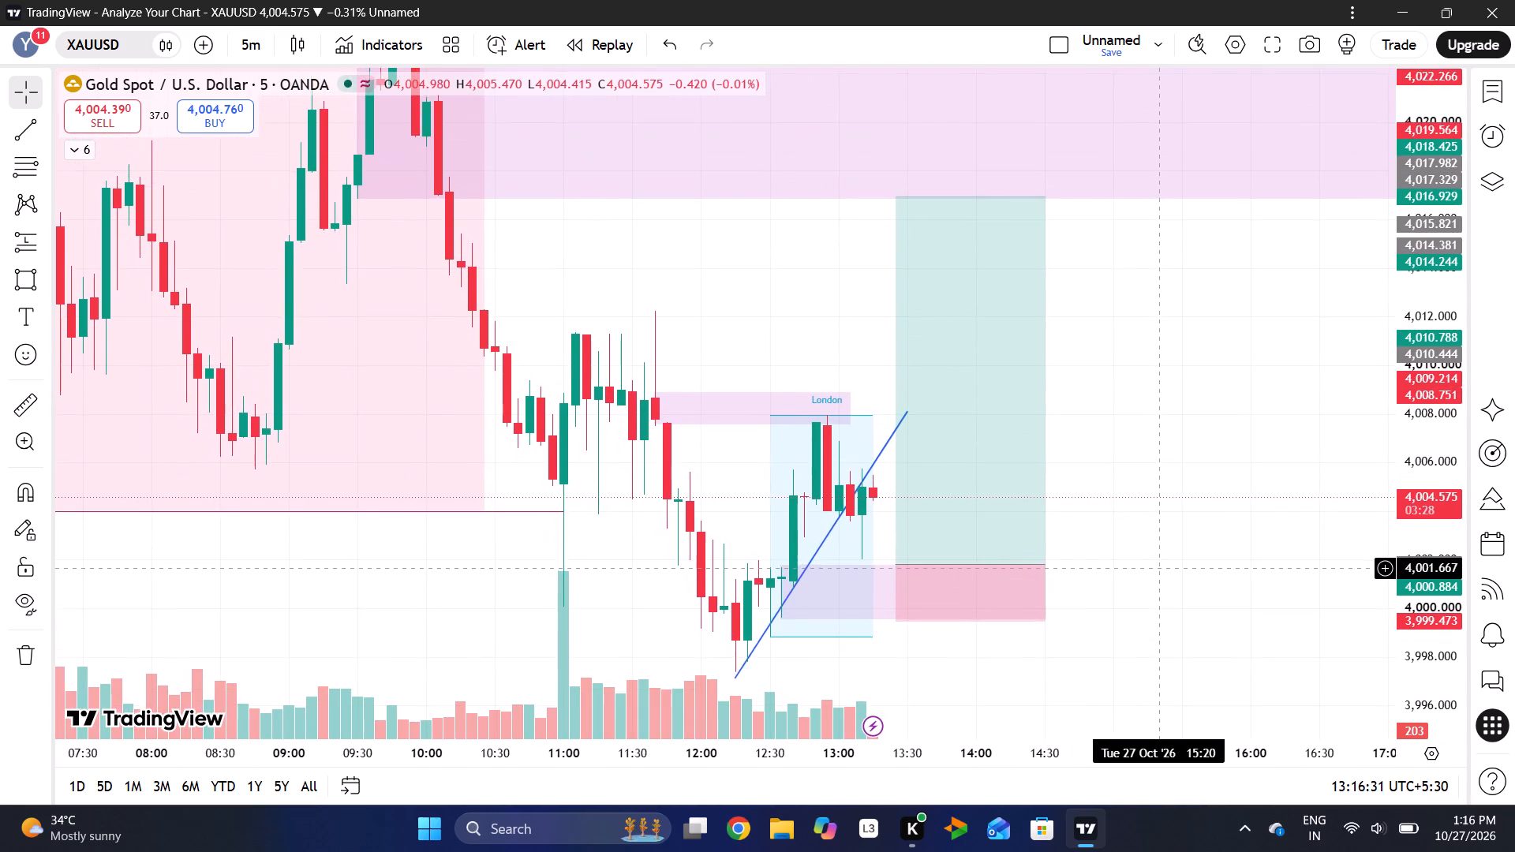
pyautogui.moveTo(1154, 556); pyautogui.dragTo(1150, 525)
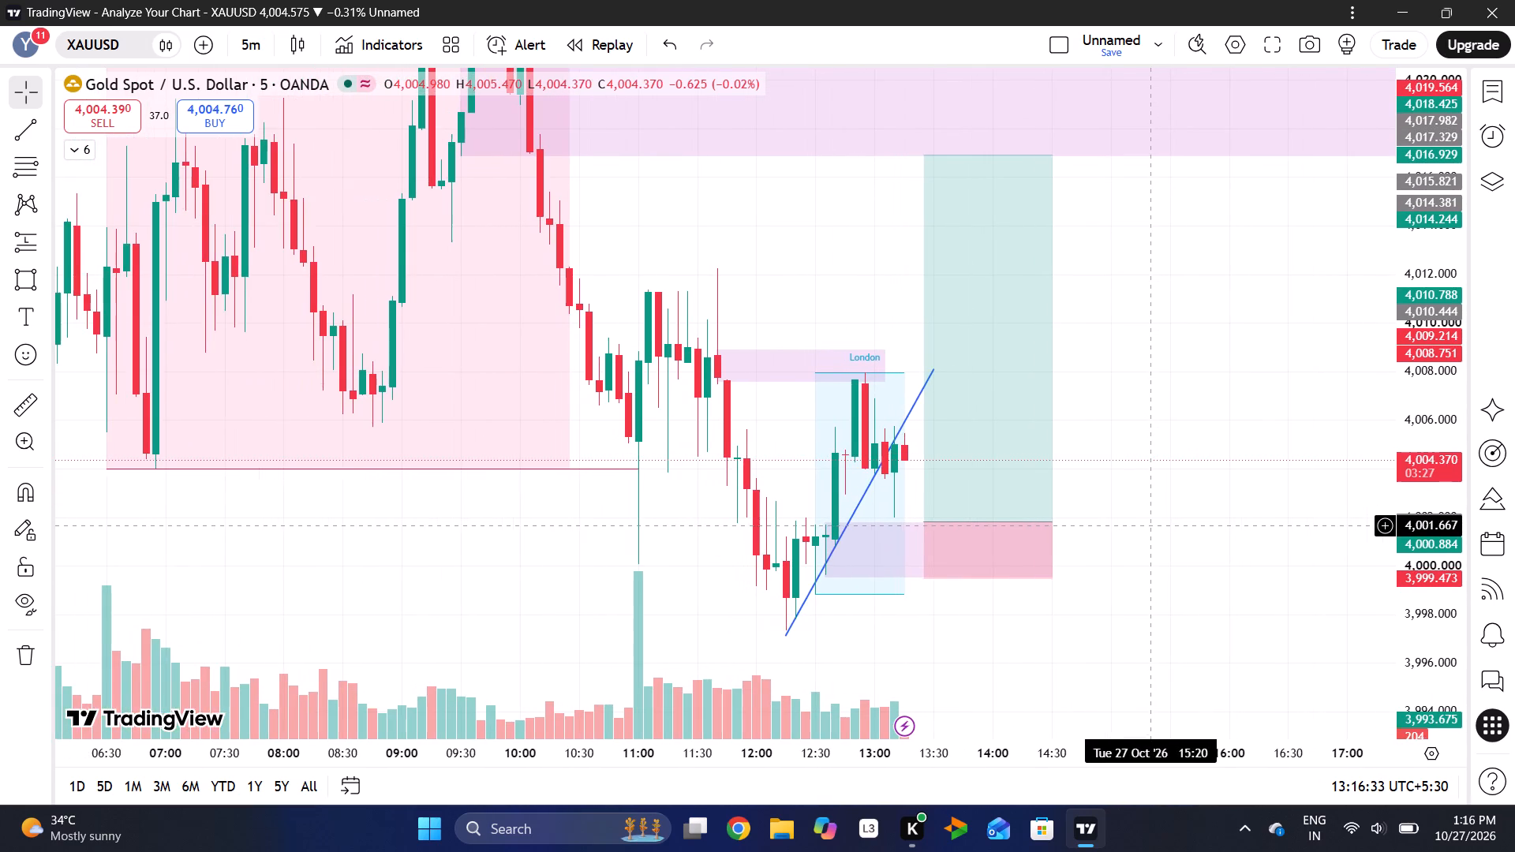
pyautogui.moveTo(1410, 383); pyautogui.dragTo(1371, 510)
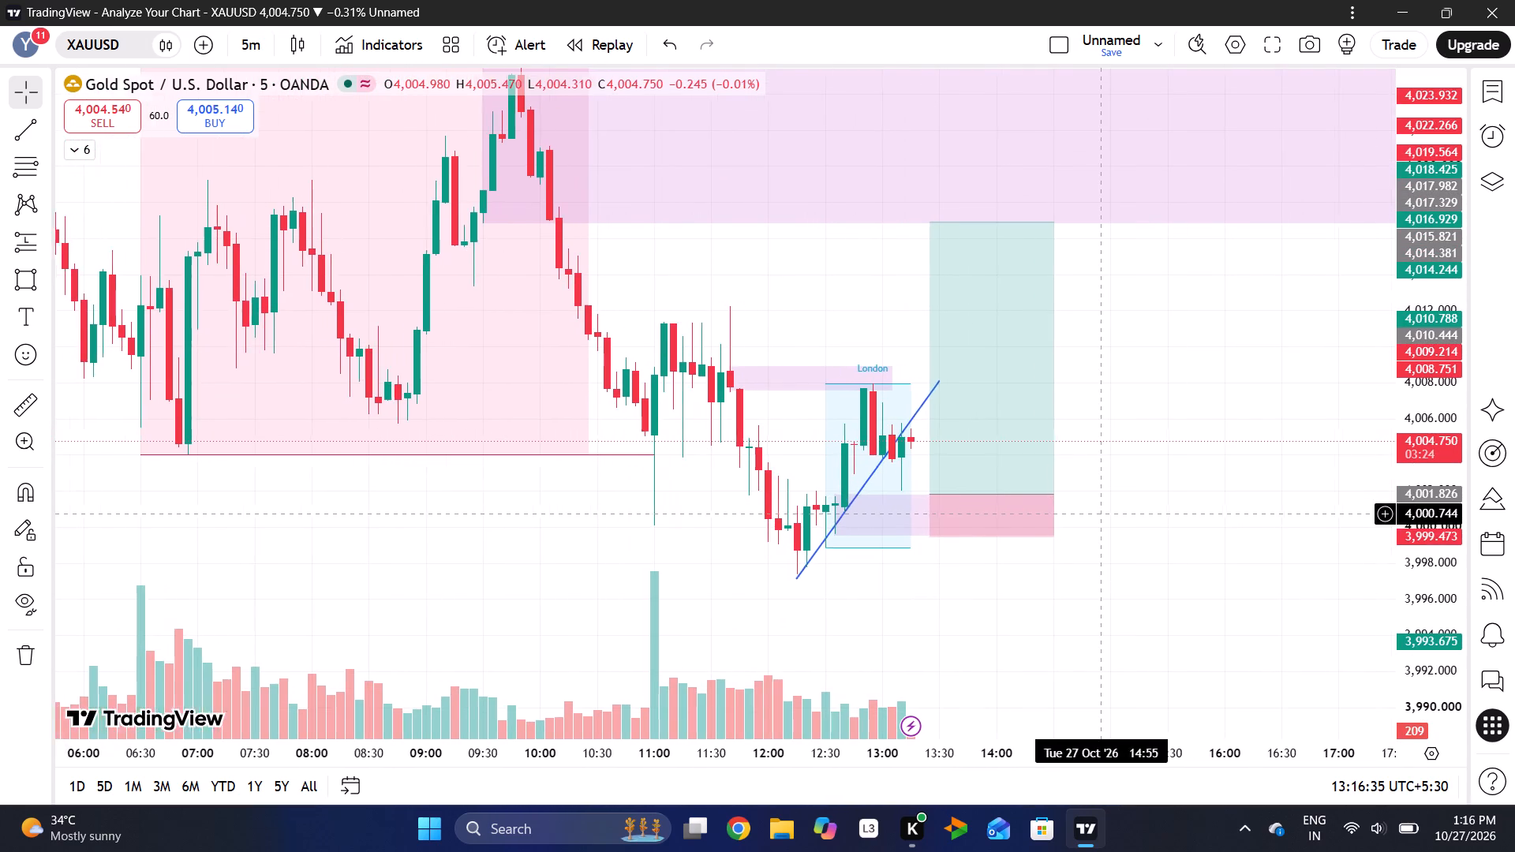
pyautogui.moveTo(1405, 564); pyautogui.dragTo(1481, 446)
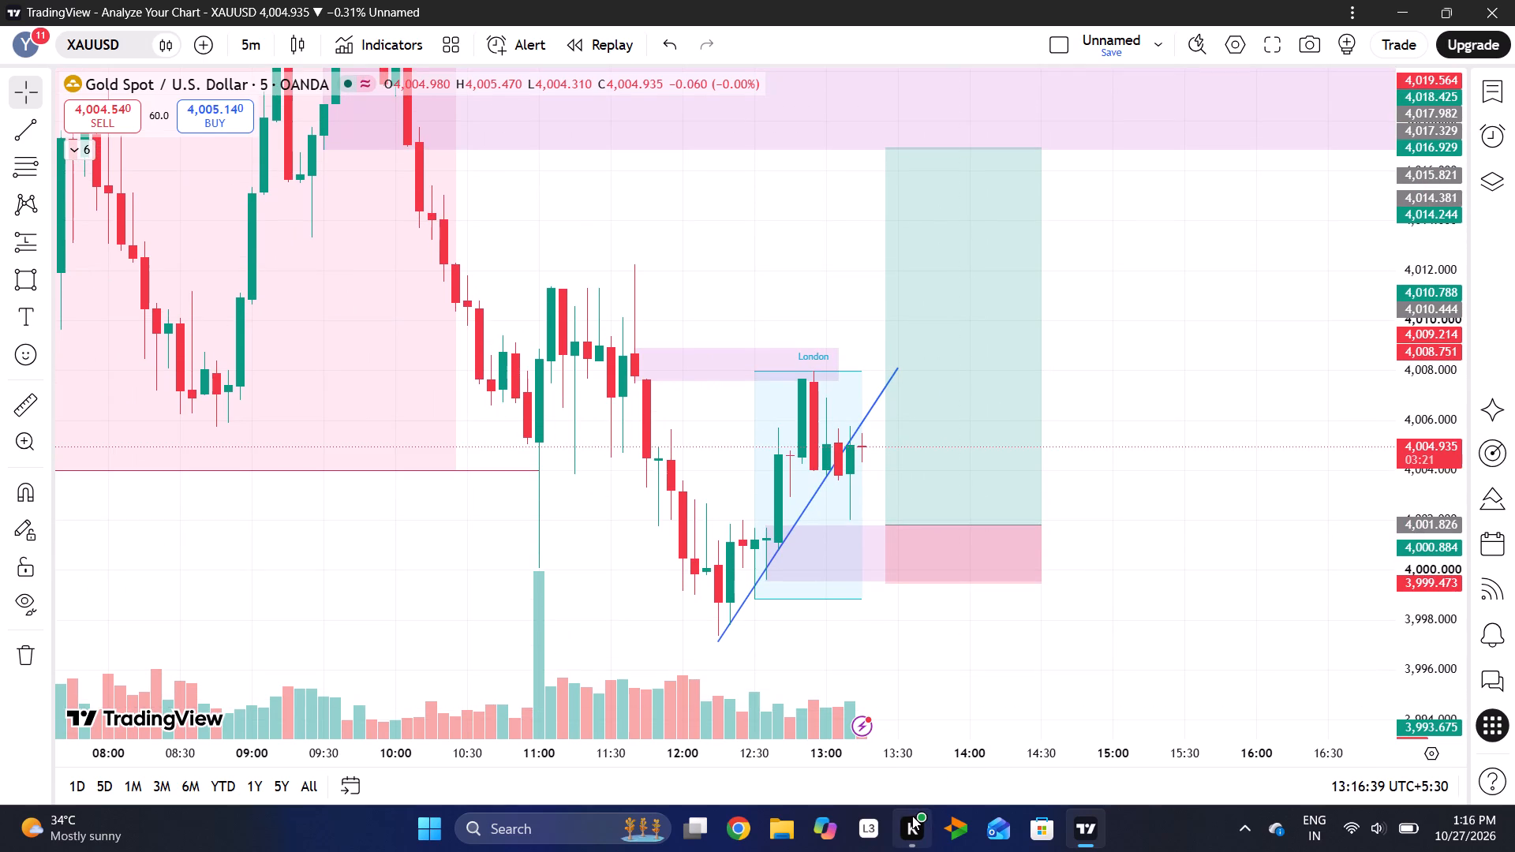